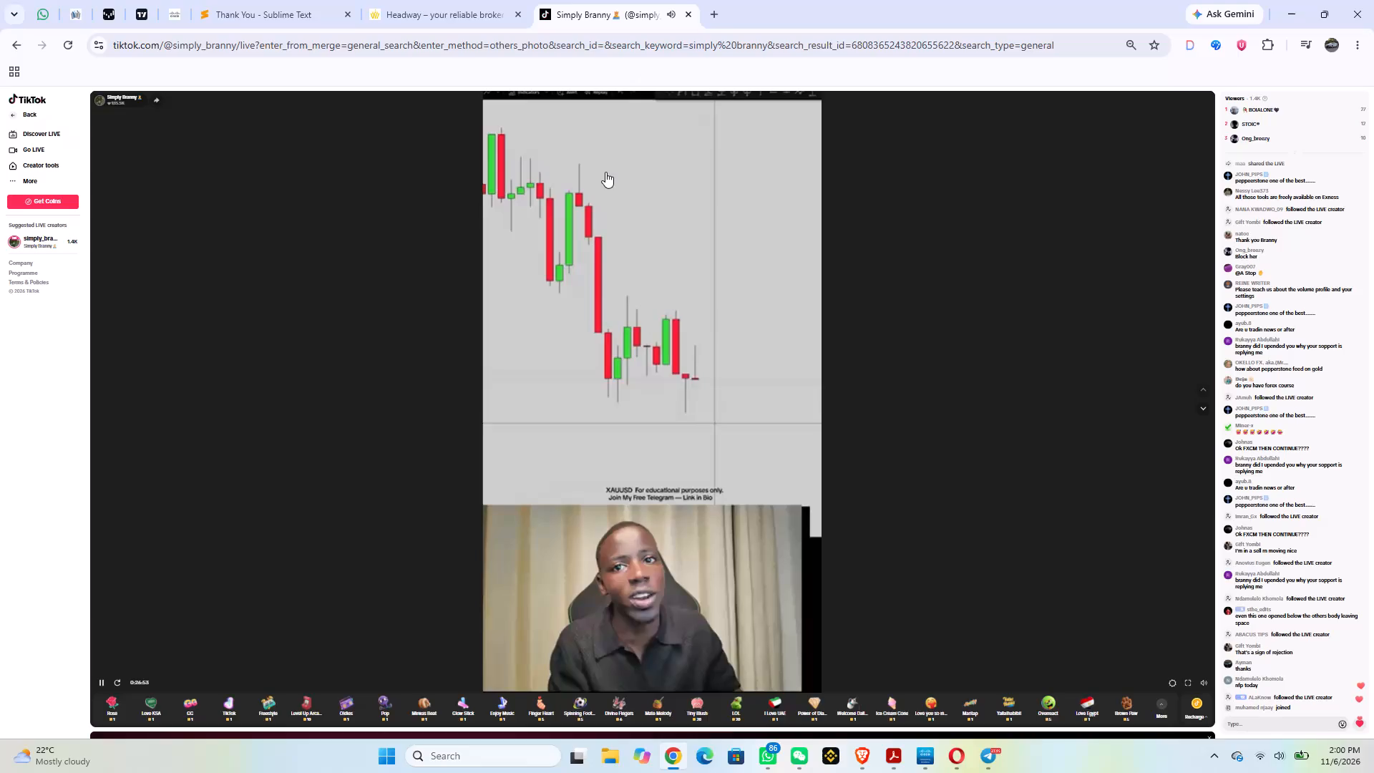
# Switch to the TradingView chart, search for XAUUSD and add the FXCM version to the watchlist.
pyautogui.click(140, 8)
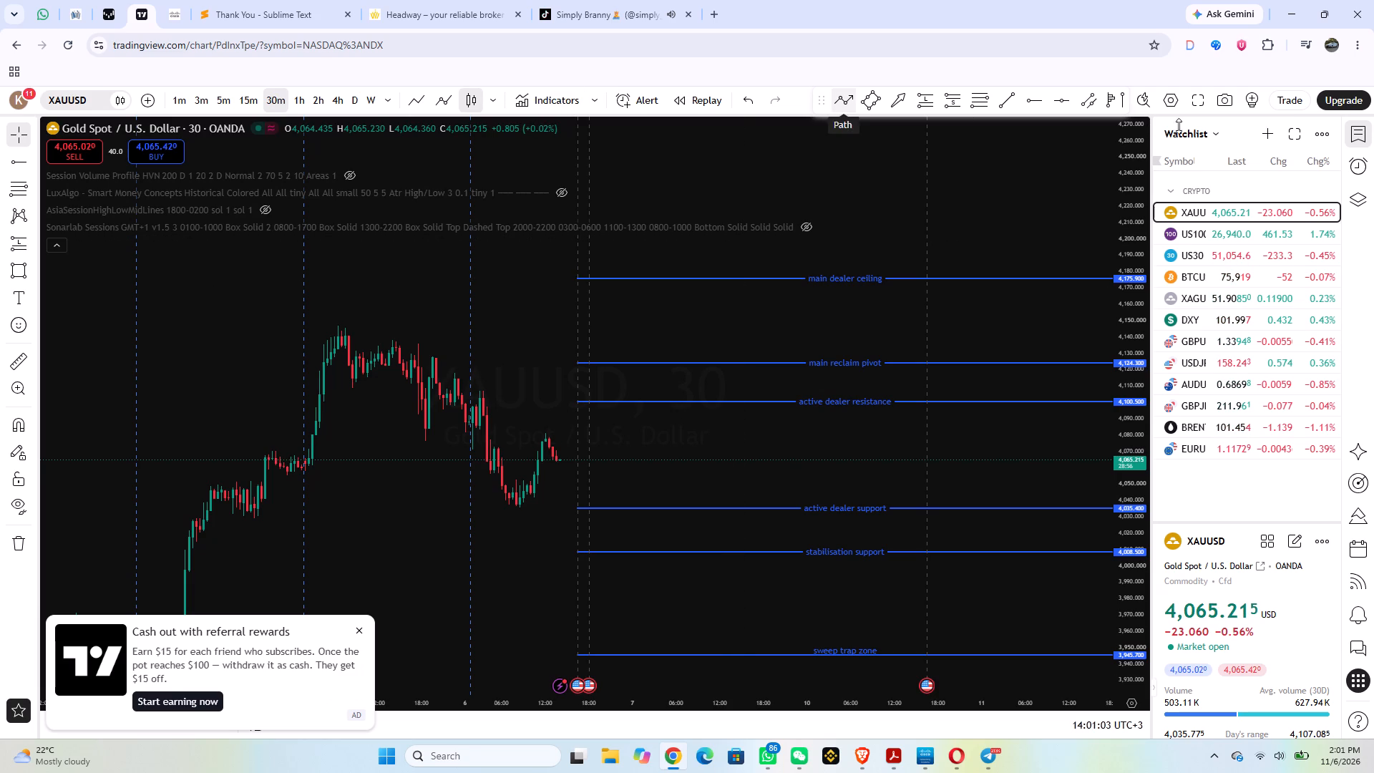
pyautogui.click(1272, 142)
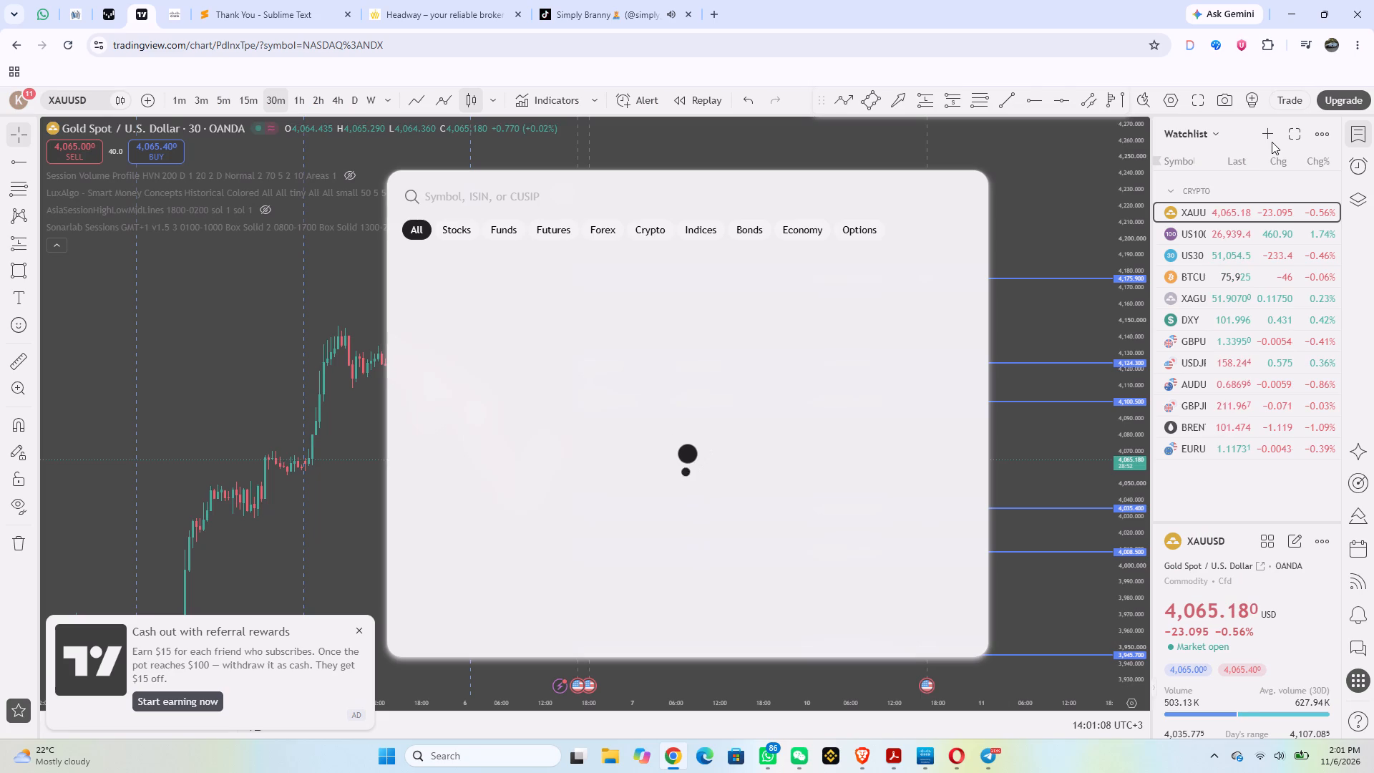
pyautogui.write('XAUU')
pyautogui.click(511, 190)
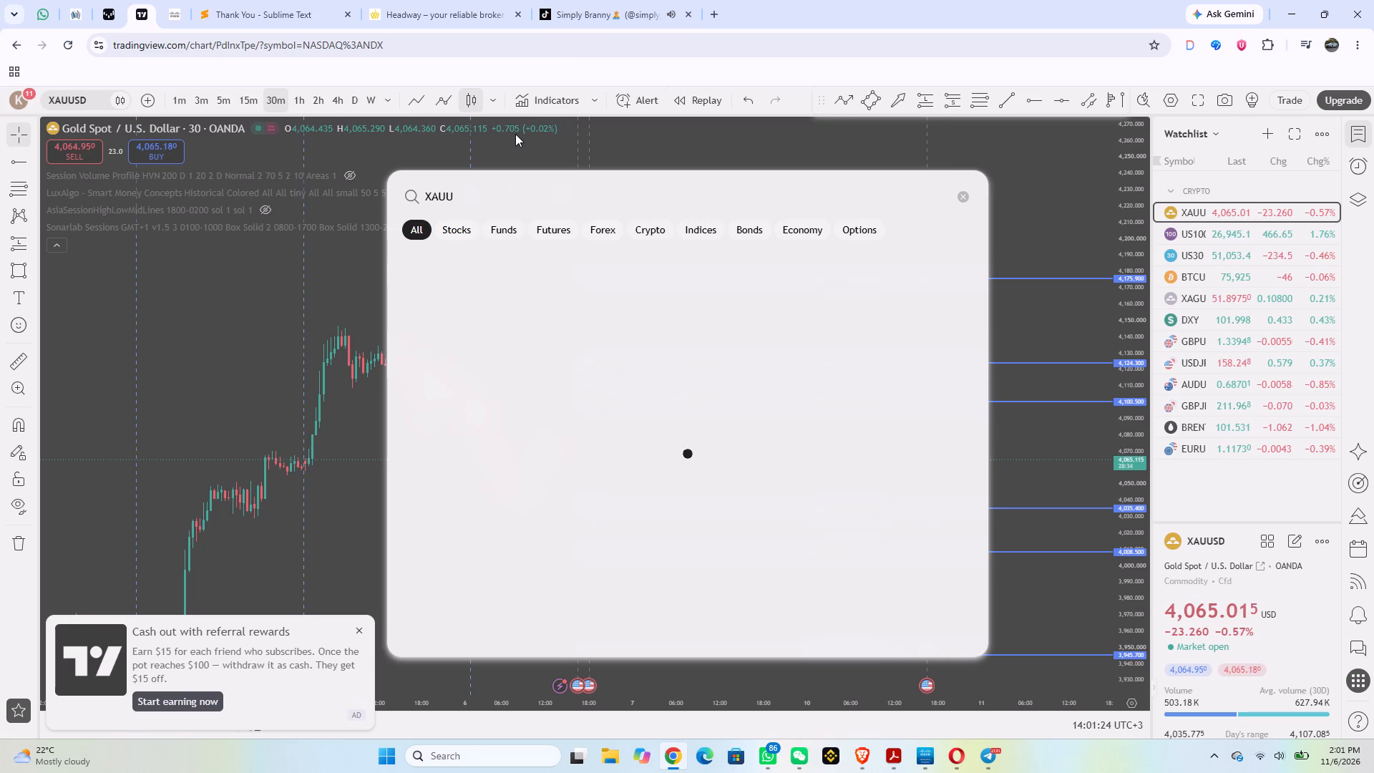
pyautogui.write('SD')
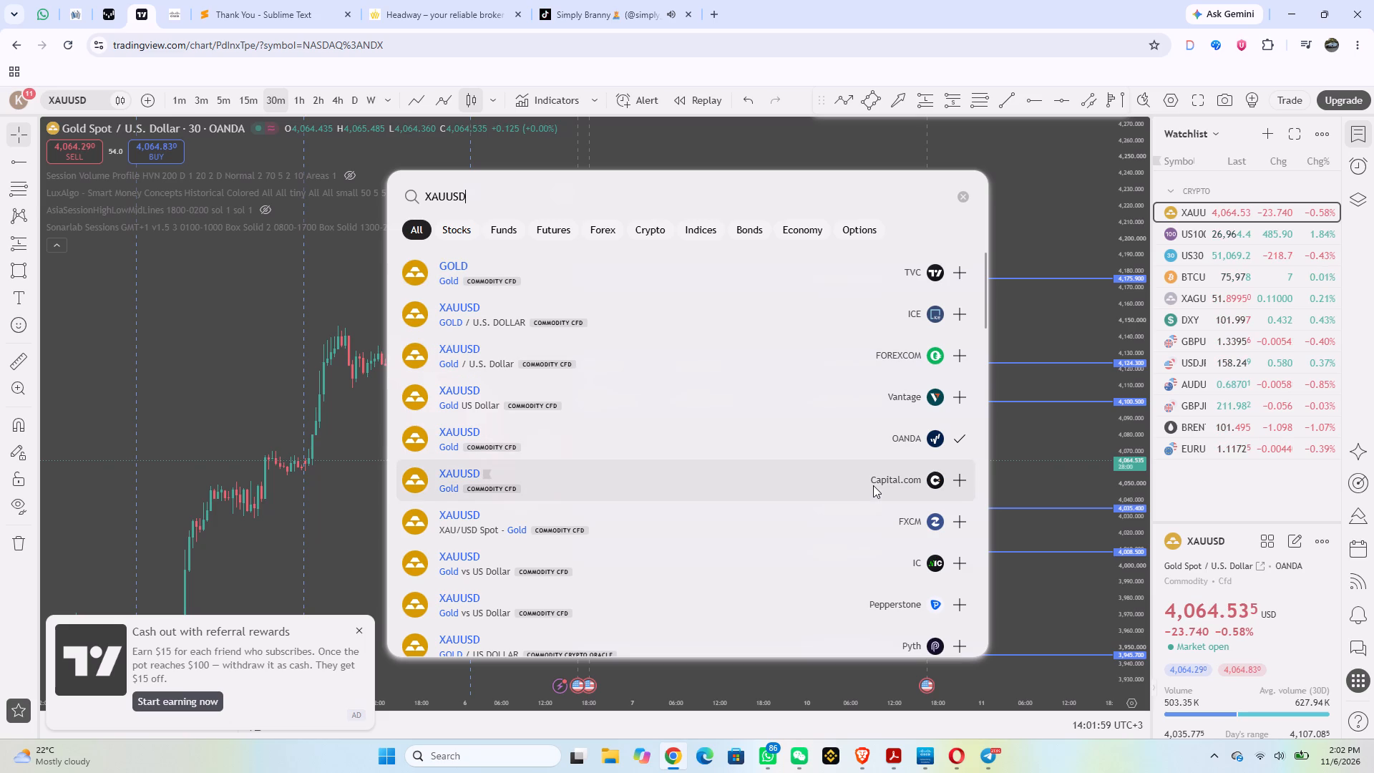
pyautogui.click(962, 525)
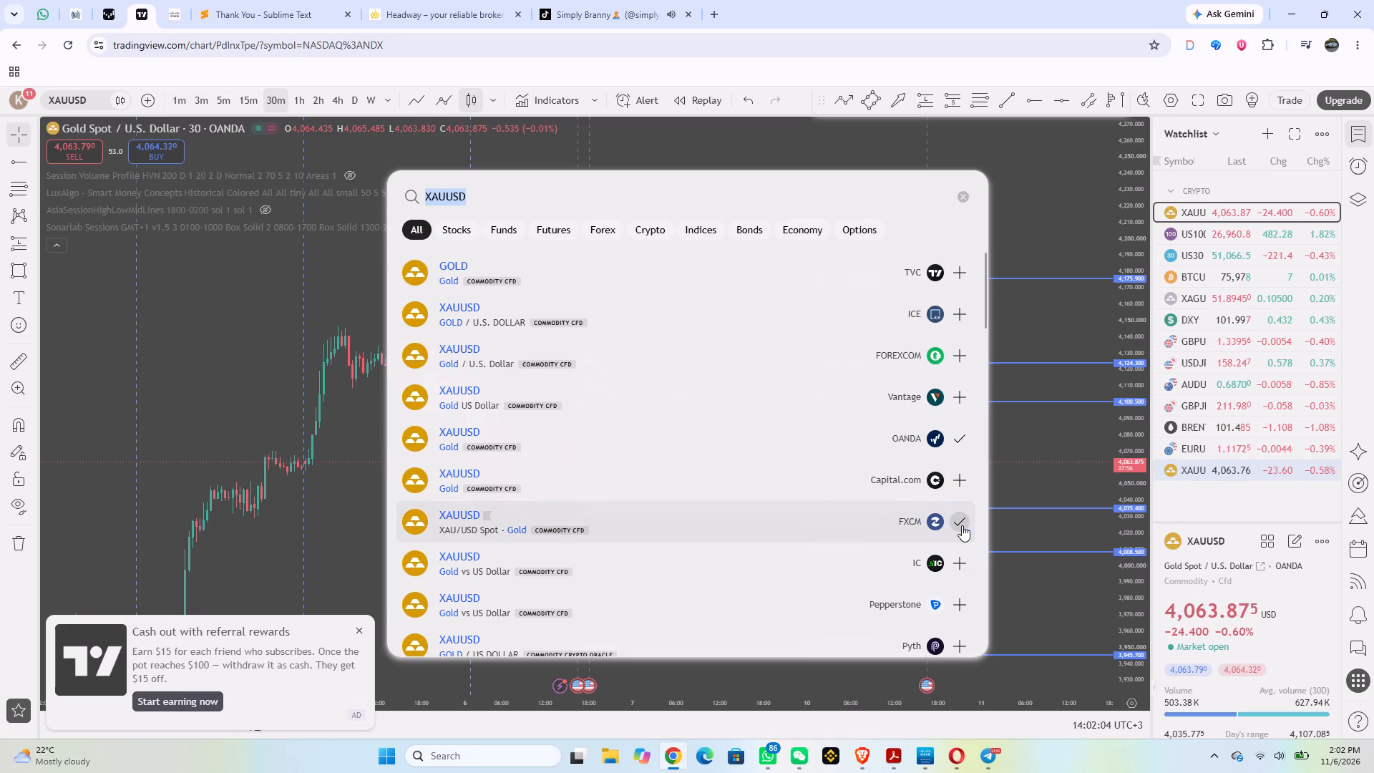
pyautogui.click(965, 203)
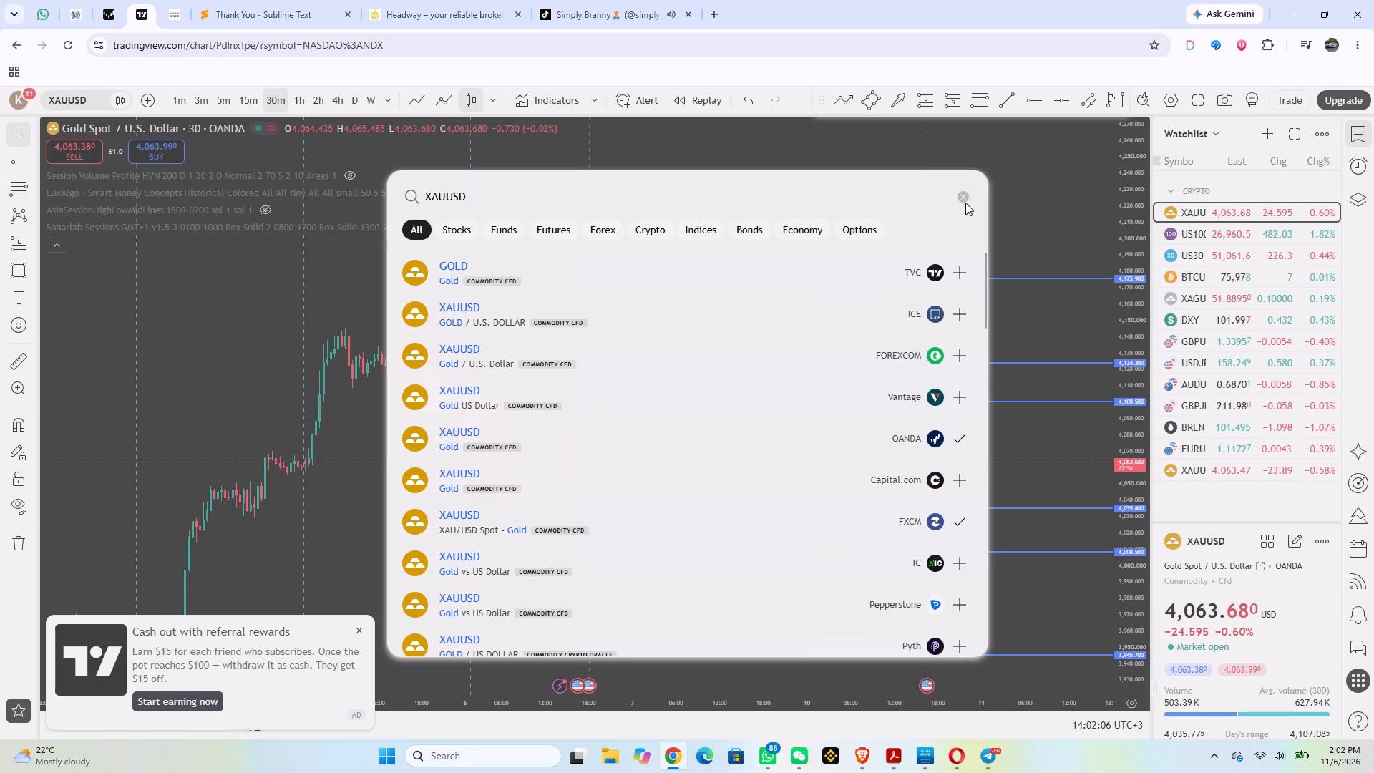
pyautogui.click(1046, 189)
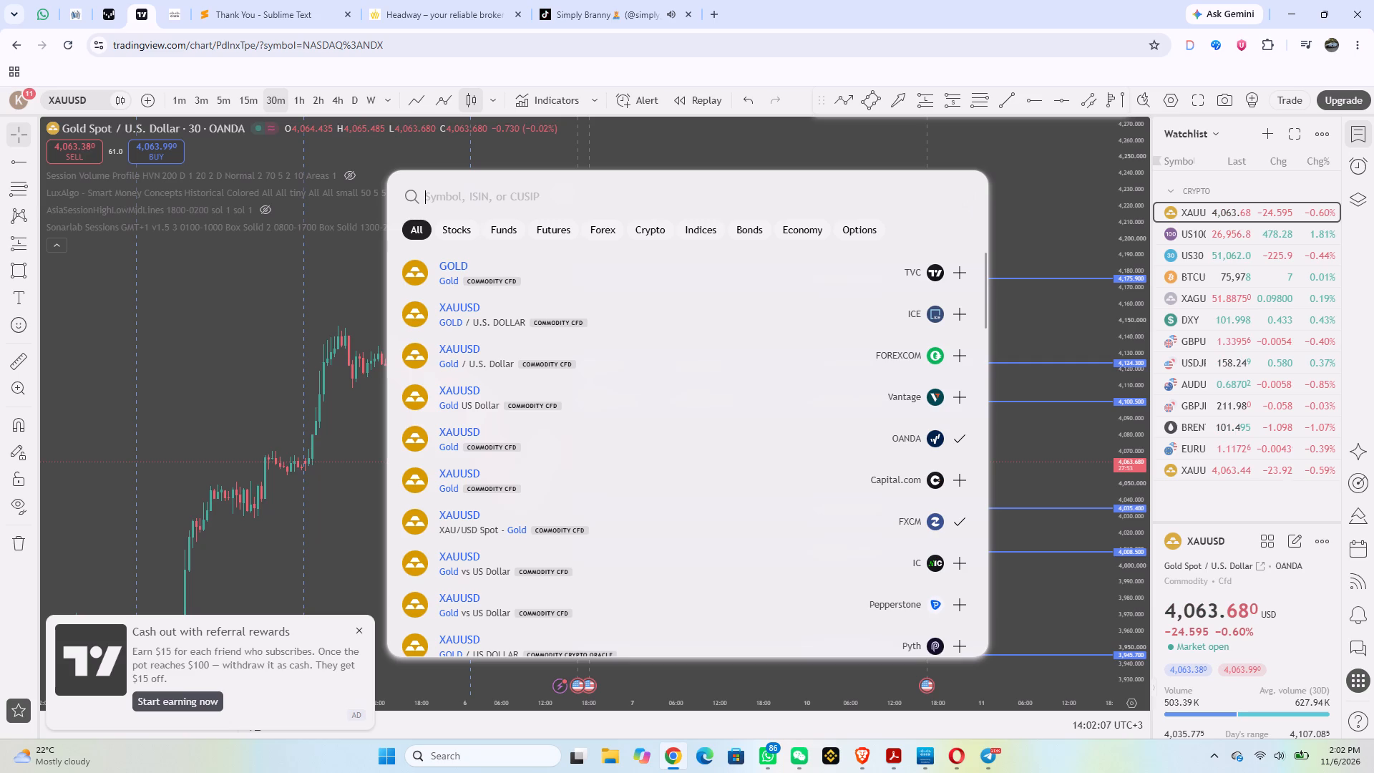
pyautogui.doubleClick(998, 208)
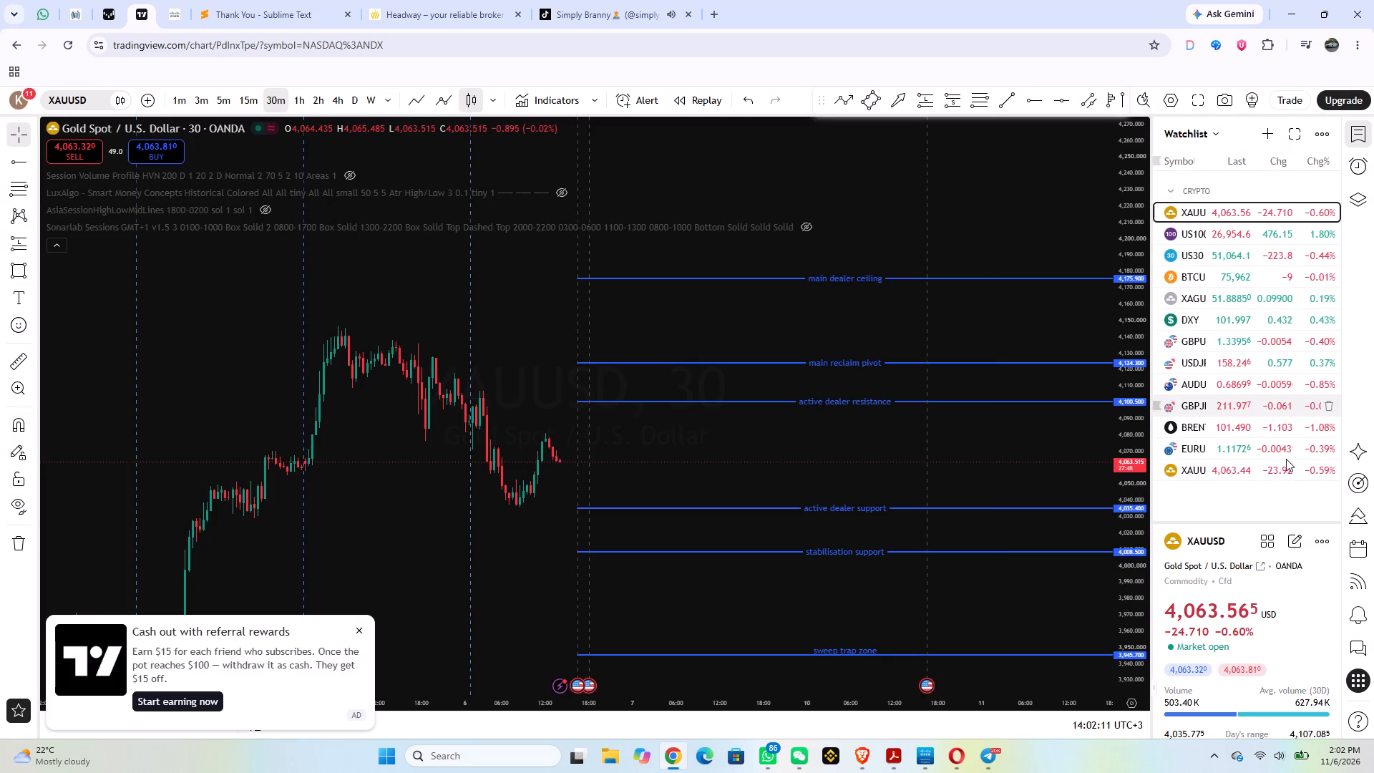
# Open the chart of the FXCM XAUUSD entry from the watchlist.
pyautogui.click(1270, 471)
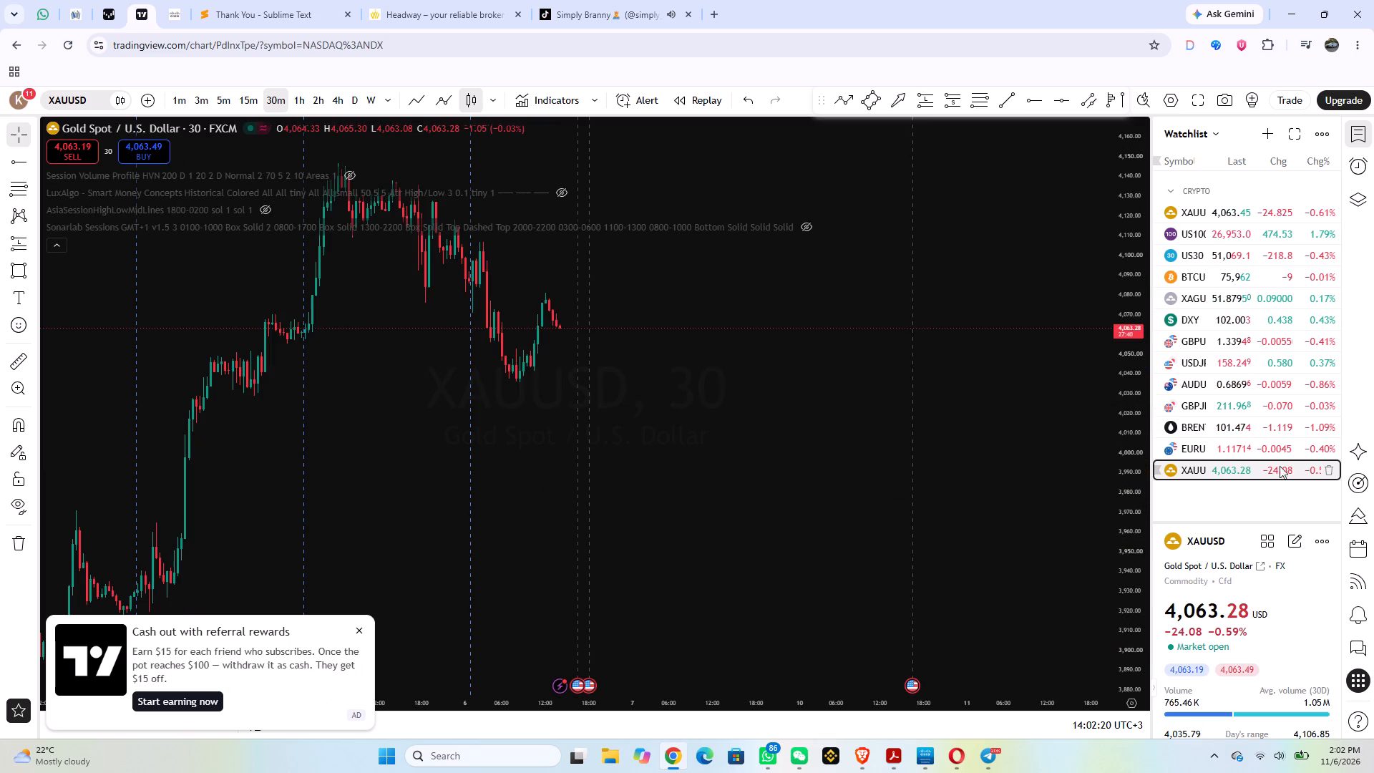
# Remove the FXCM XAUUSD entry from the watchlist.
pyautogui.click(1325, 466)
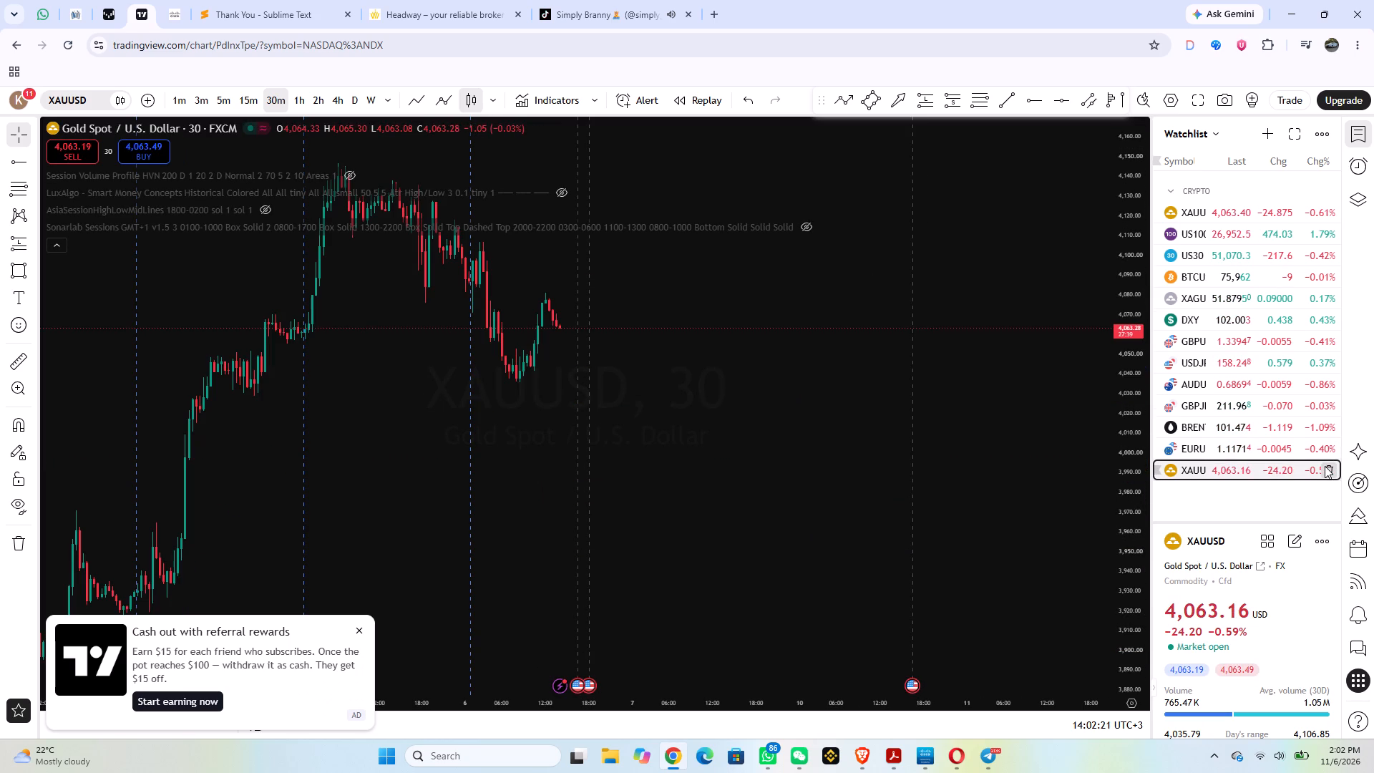
# Reopen the OANDA XAUUSD chart from the watchlist to examine price against the marked dealer levels.
pyautogui.click(1246, 213)
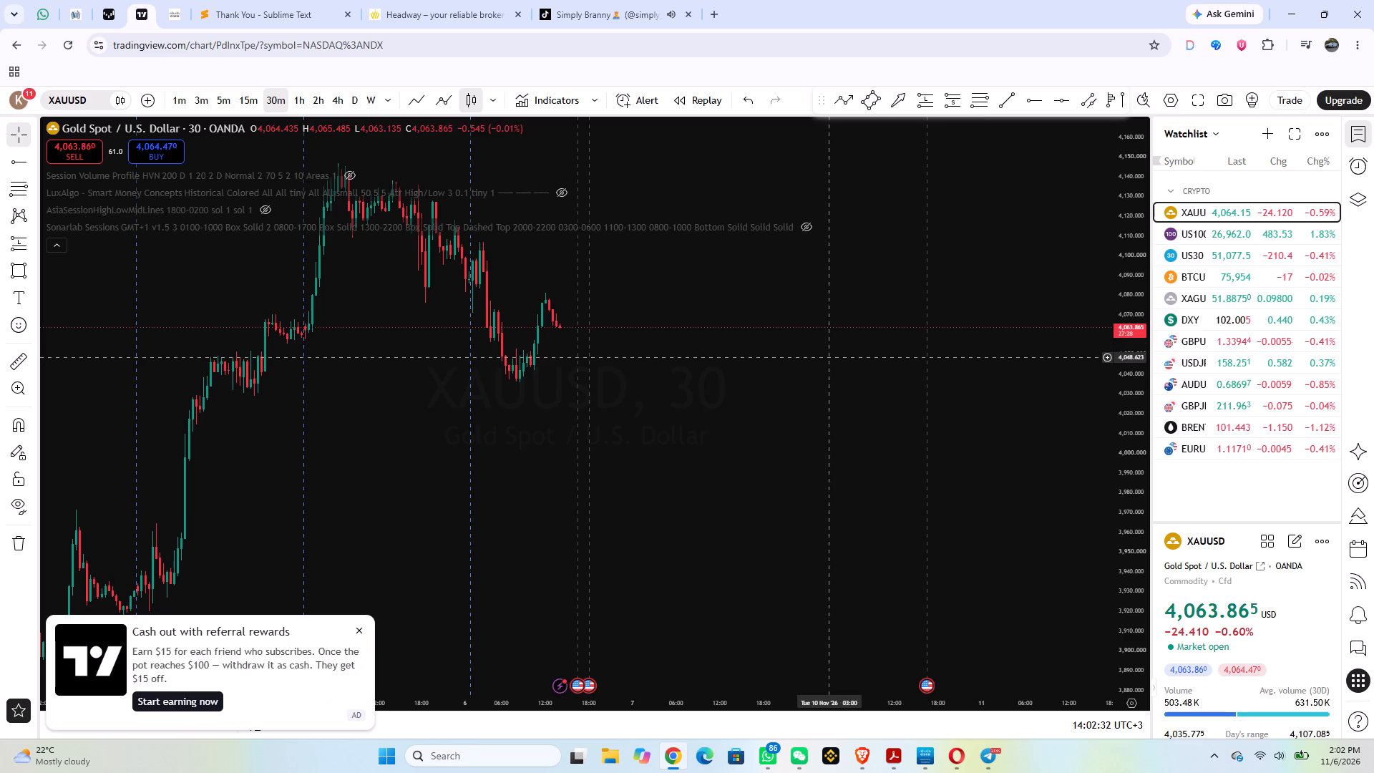
pyautogui.moveTo(829, 357); pyautogui.dragTo(885, 502)
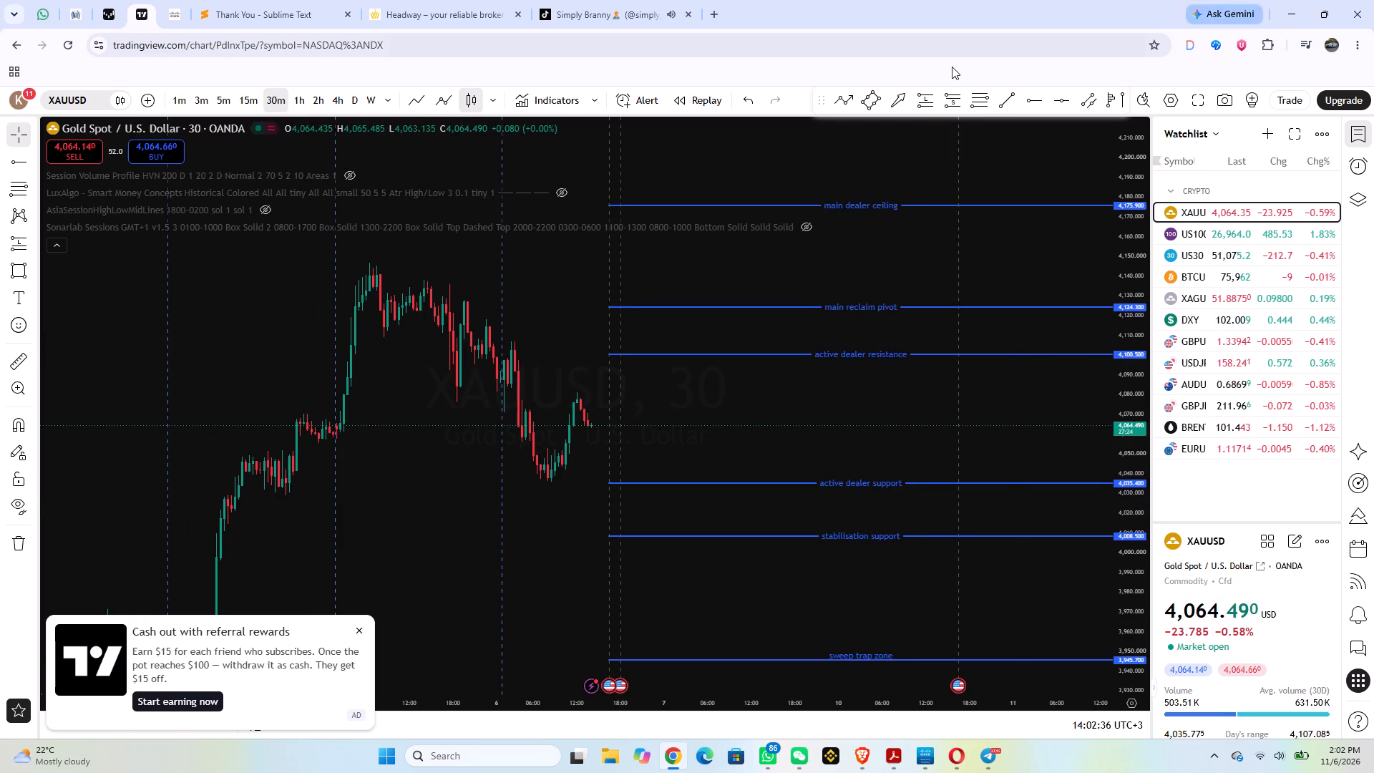
# Return to the TikTok live trading stream.
pyautogui.click(634, 0)
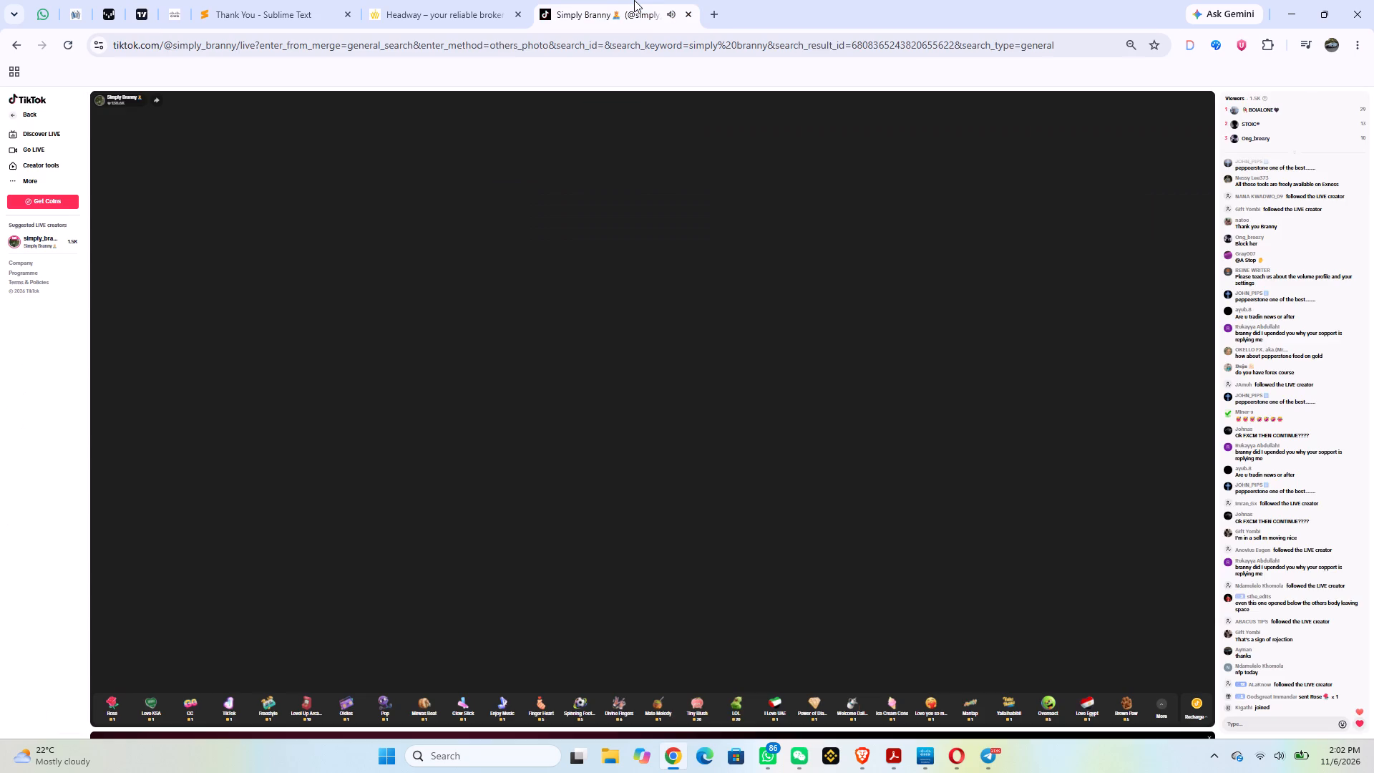
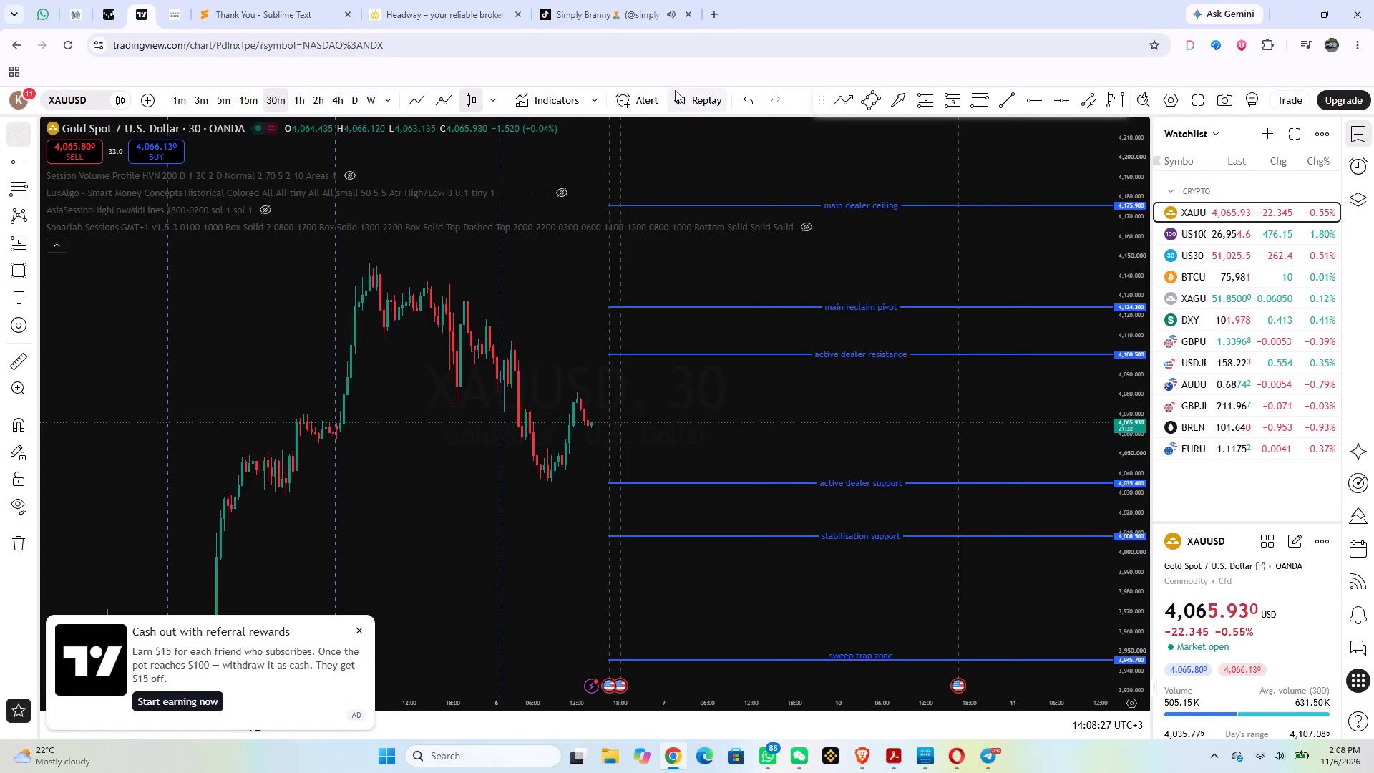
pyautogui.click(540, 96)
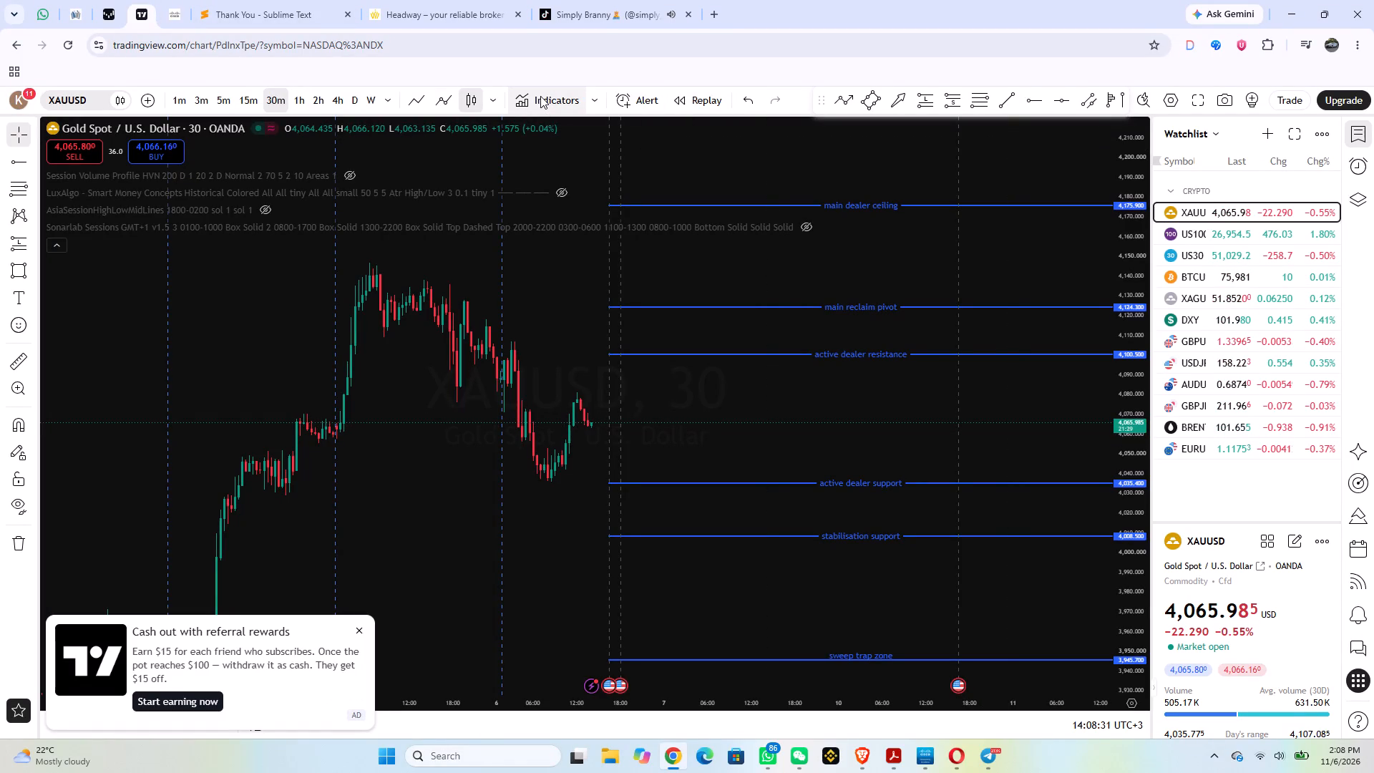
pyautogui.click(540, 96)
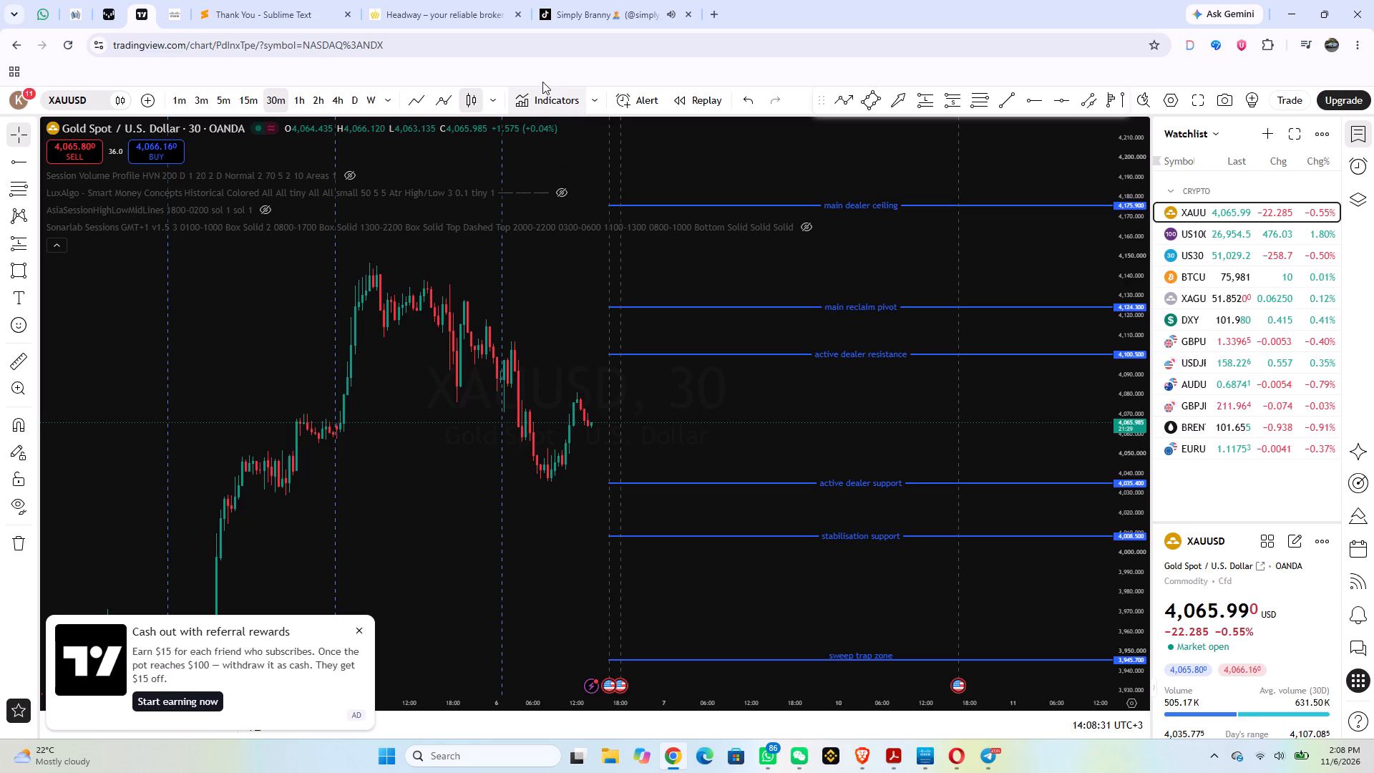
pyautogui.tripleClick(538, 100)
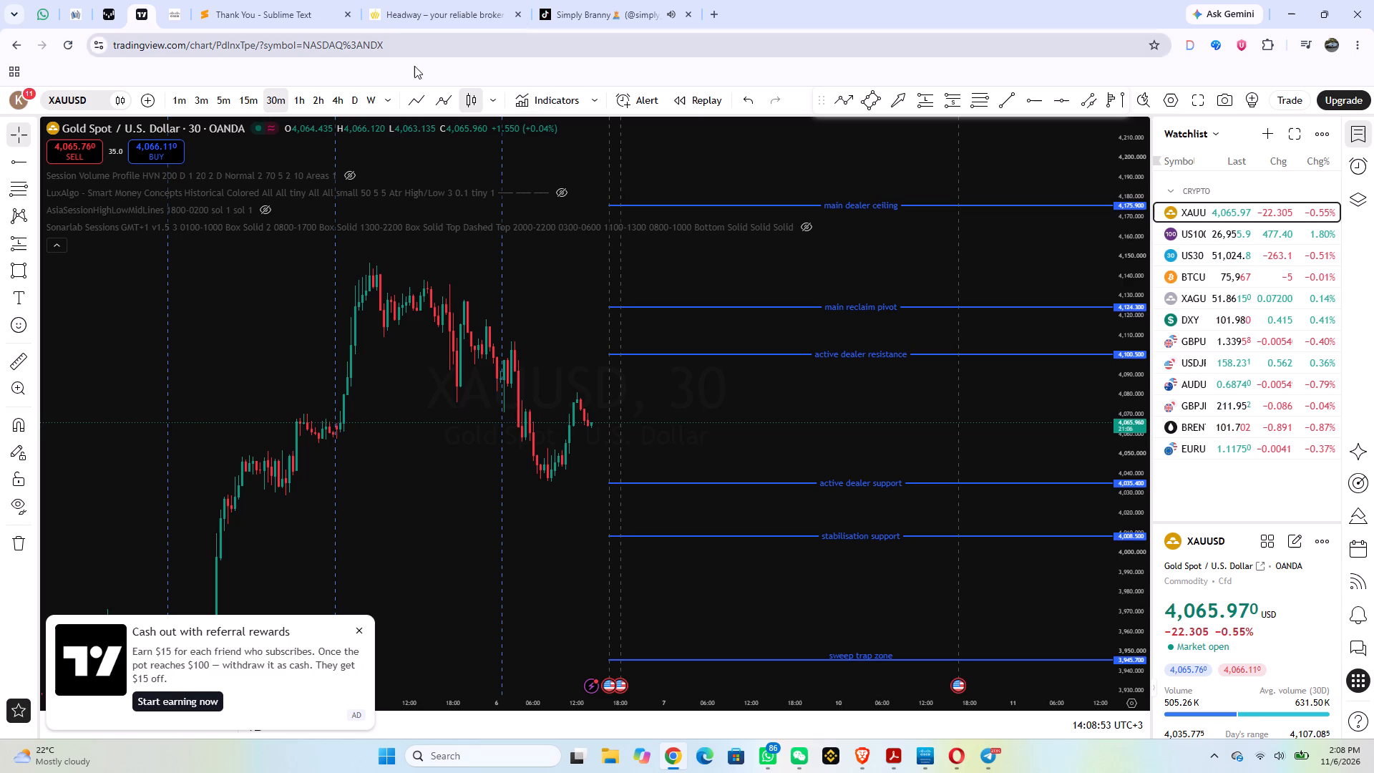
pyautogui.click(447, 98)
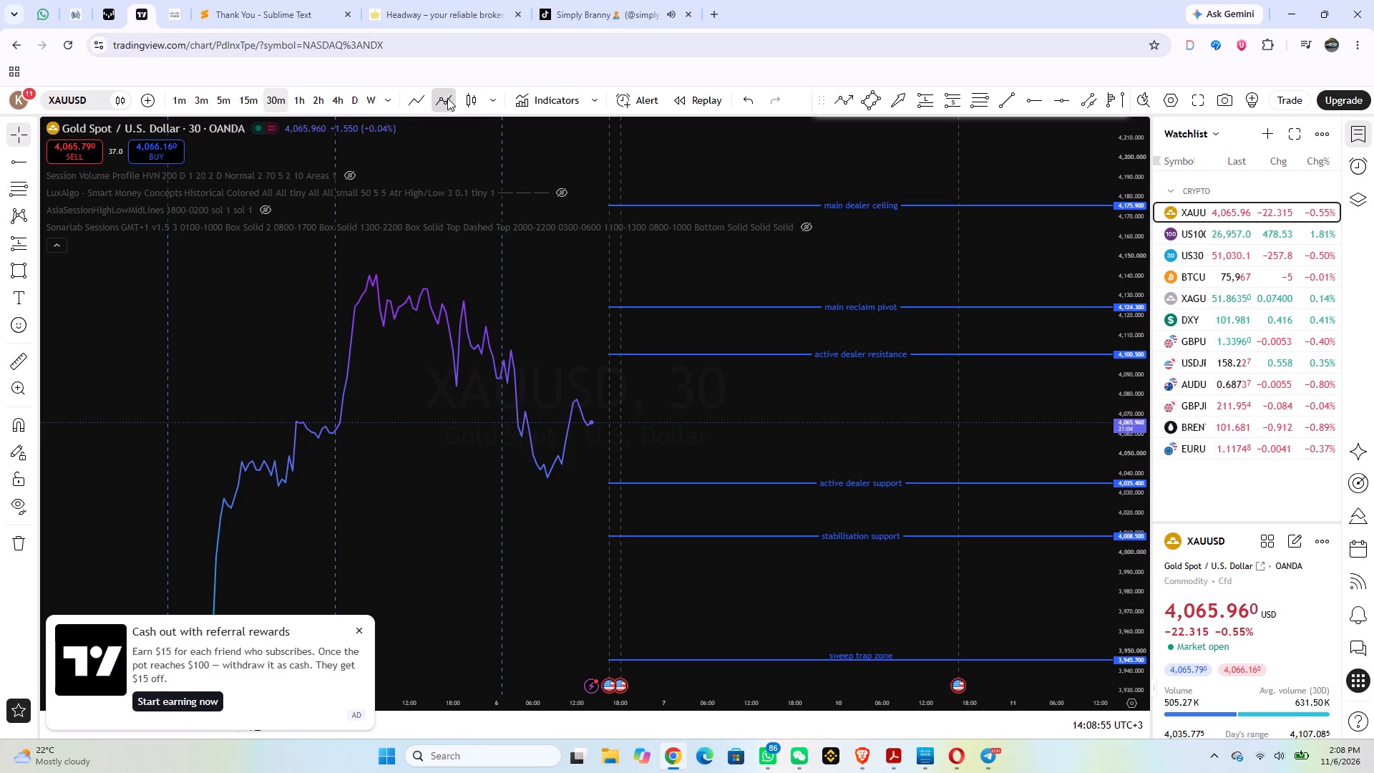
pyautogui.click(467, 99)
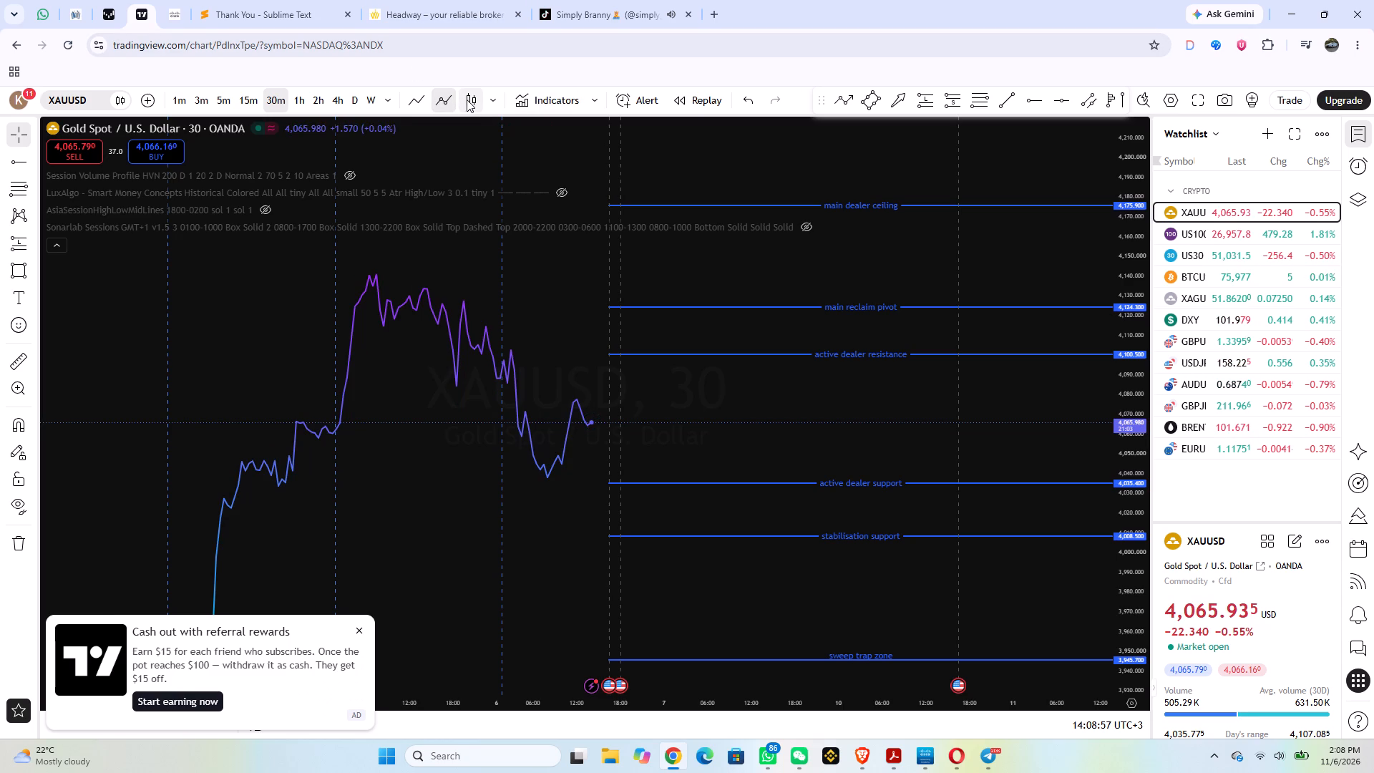
# Search the indicator library for VOLUME PROFILE.
pyautogui.click(550, 102)
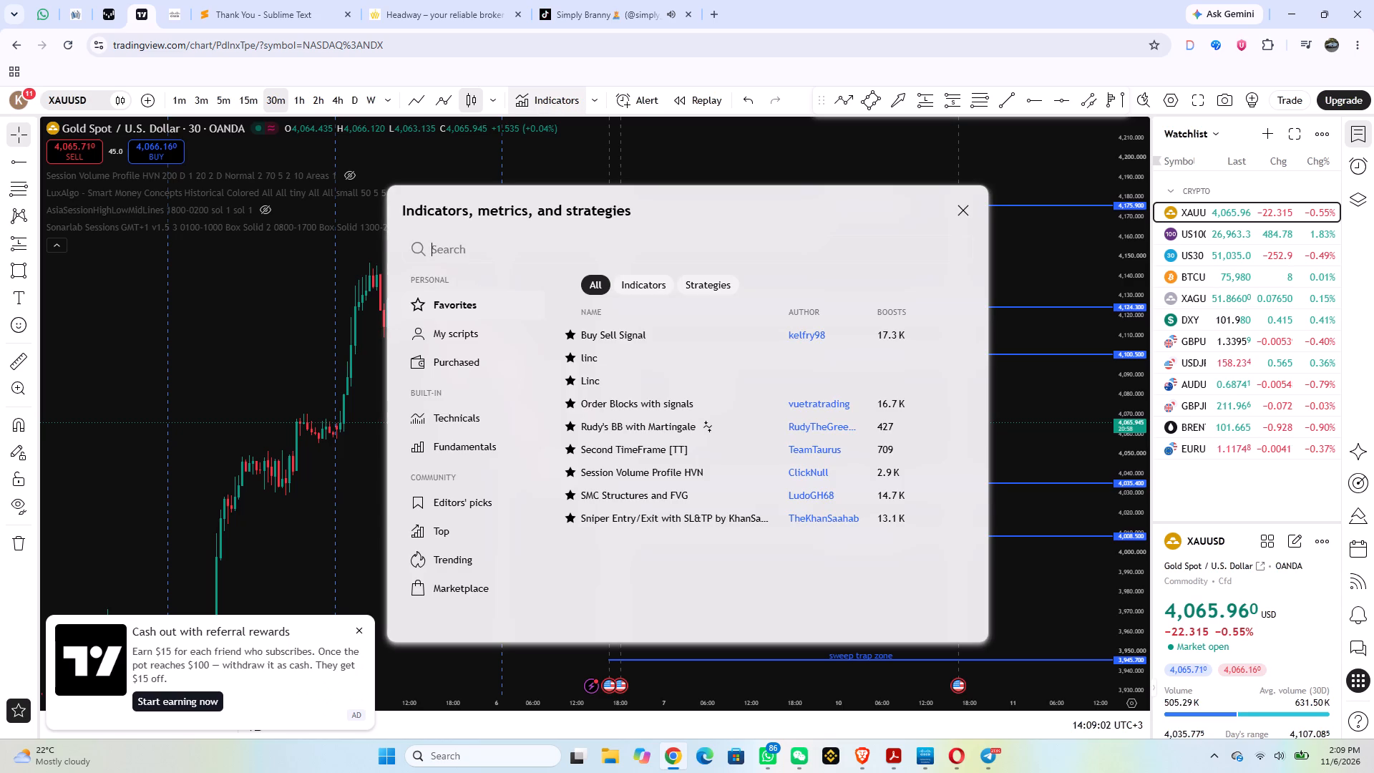
pyautogui.write('VOLUME')
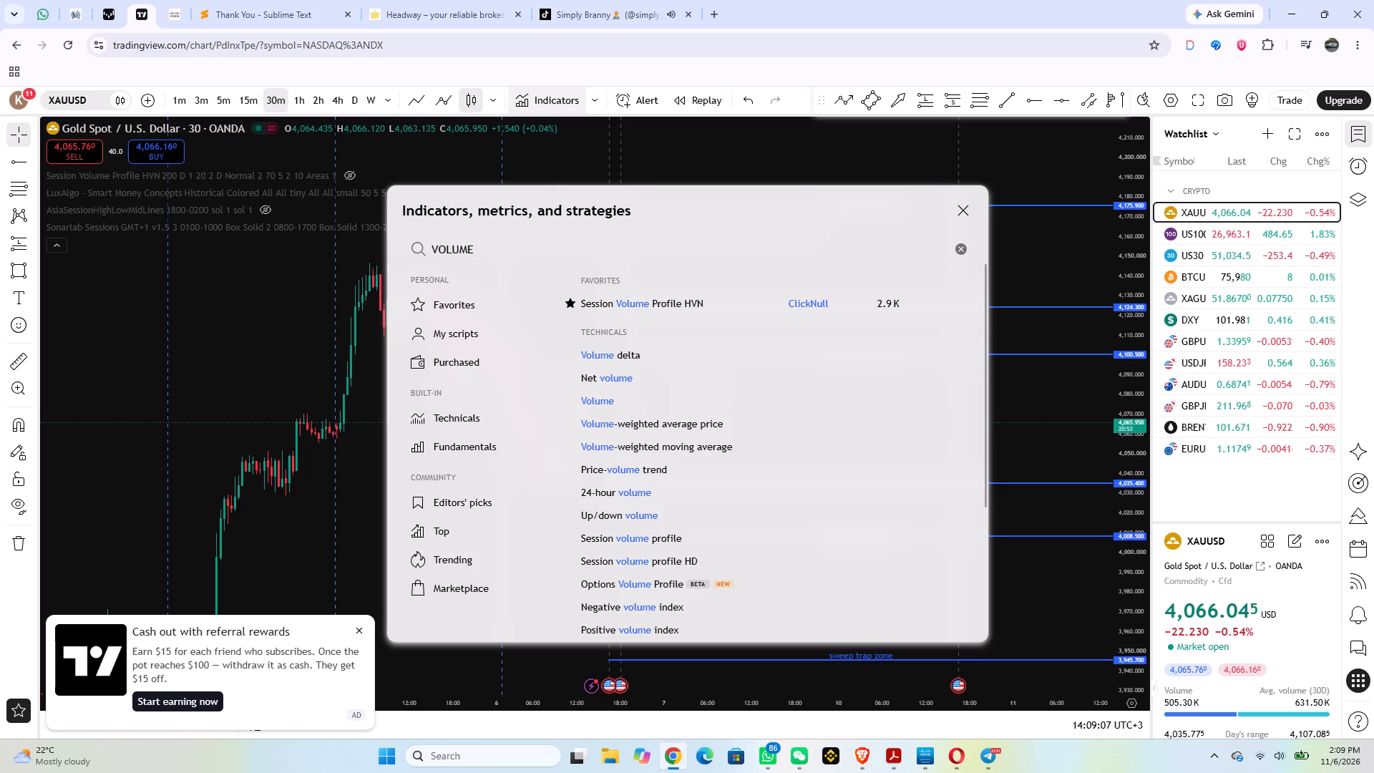
pyautogui.press('space')
pyautogui.write('PROFILE')
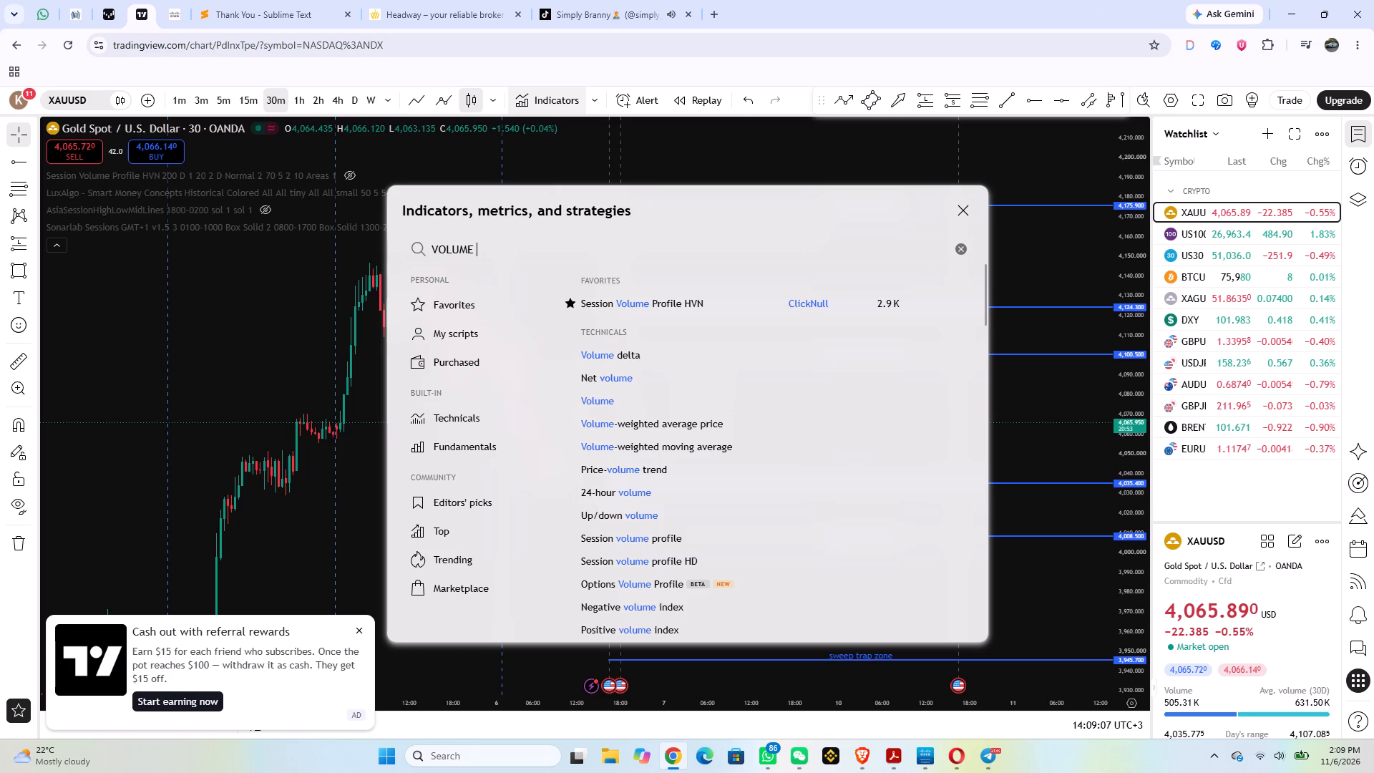
# Check the TikTok live trading stream and come back to the XAUUSD chart.
pyautogui.click(615, 0)
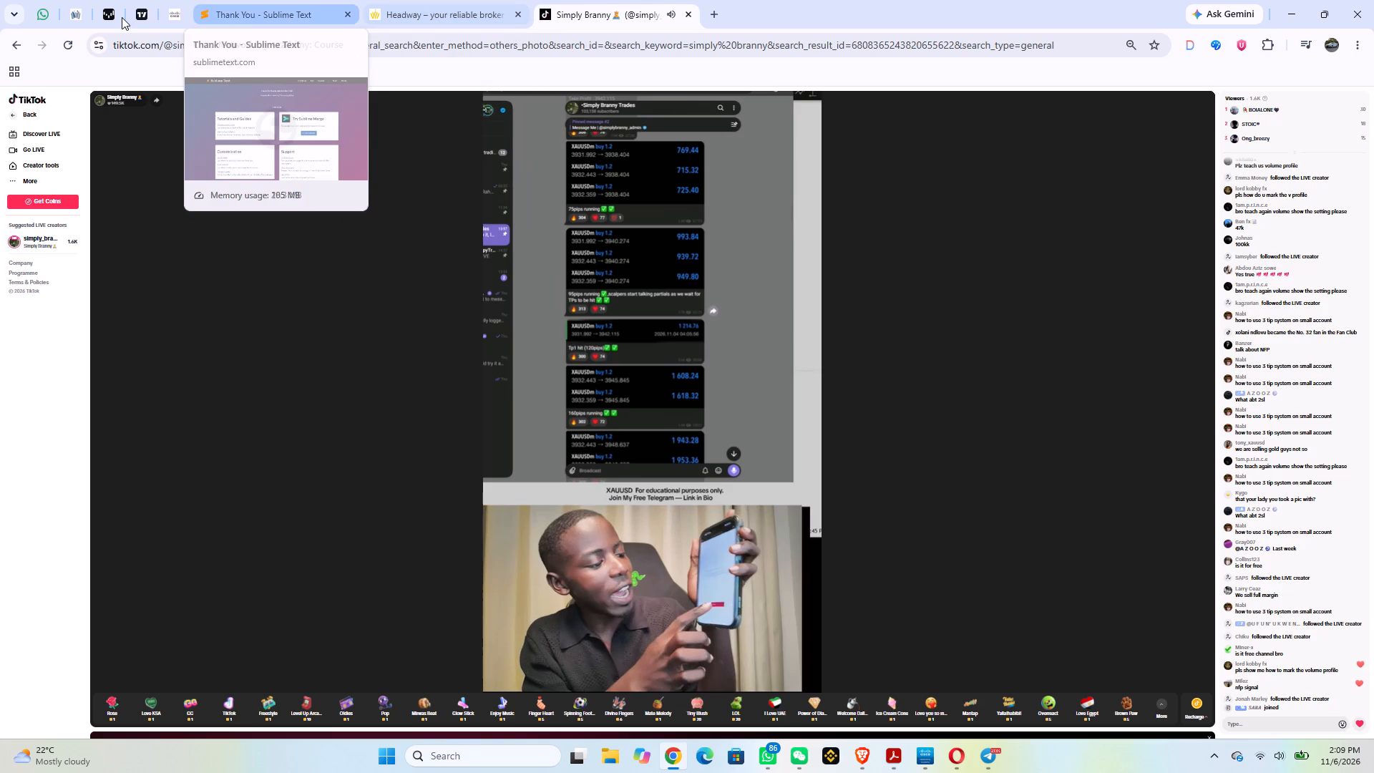
pyautogui.click(145, 8)
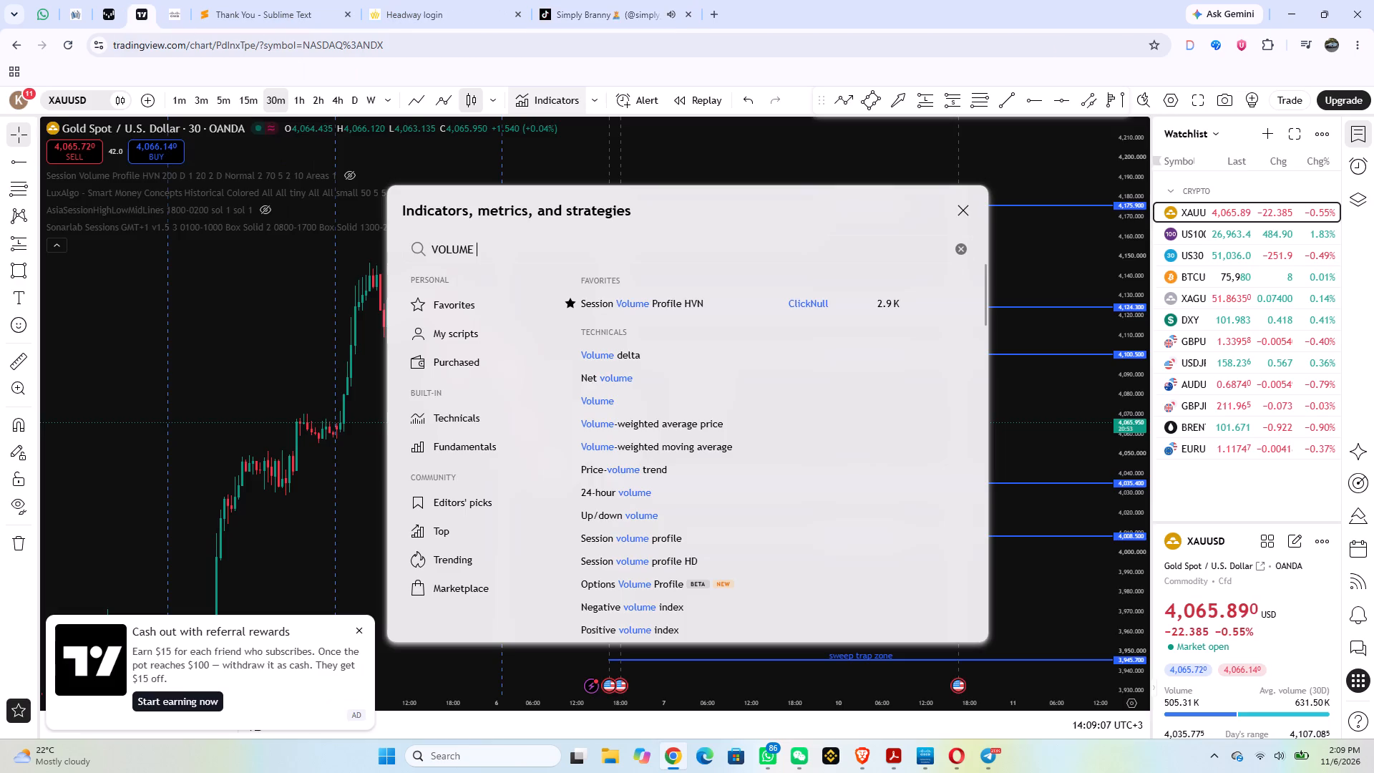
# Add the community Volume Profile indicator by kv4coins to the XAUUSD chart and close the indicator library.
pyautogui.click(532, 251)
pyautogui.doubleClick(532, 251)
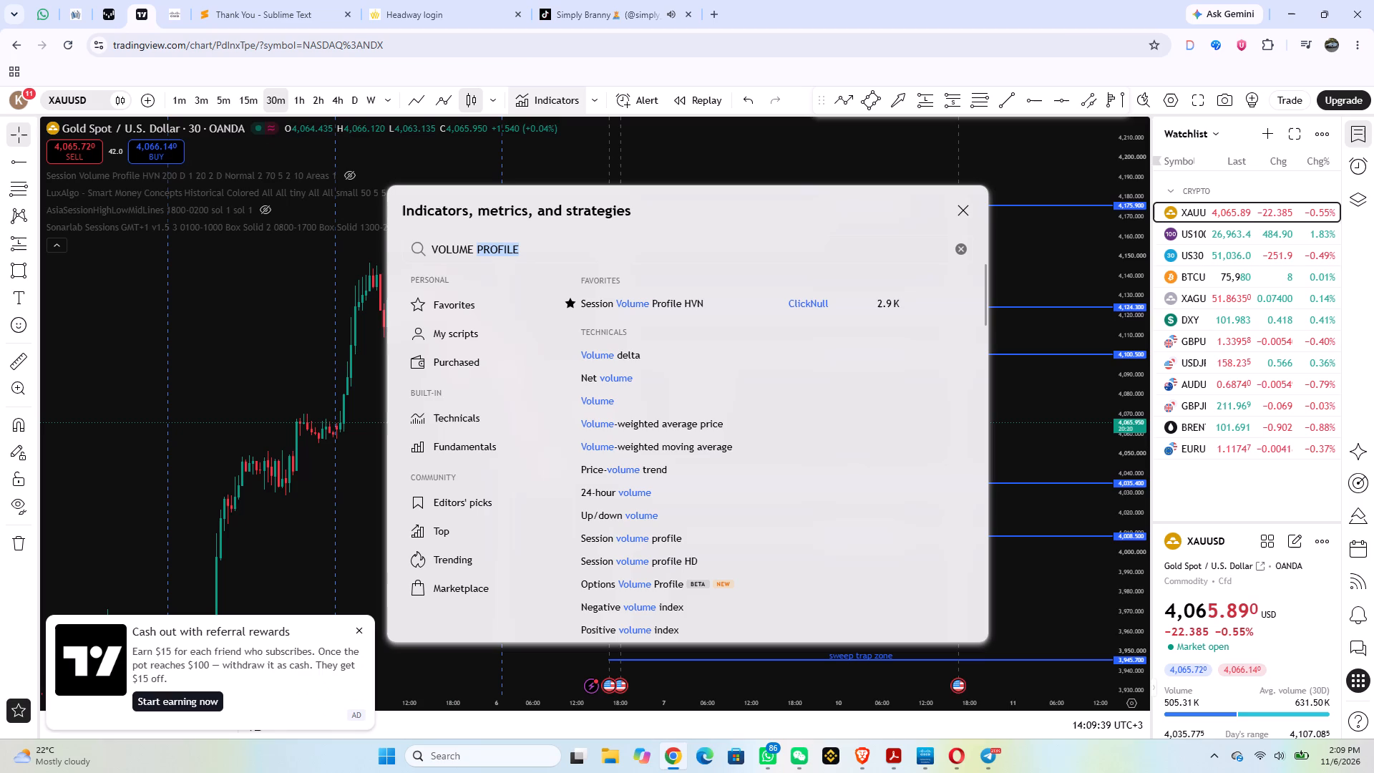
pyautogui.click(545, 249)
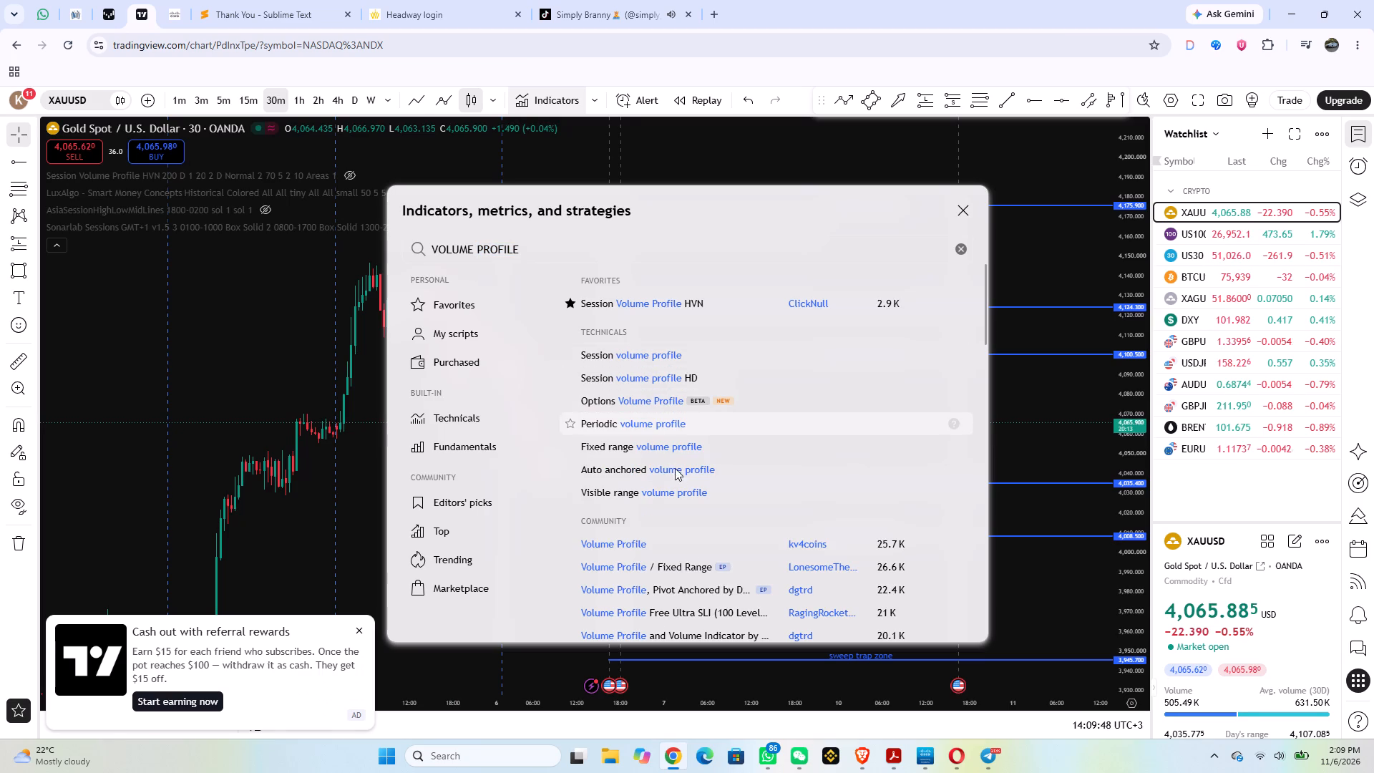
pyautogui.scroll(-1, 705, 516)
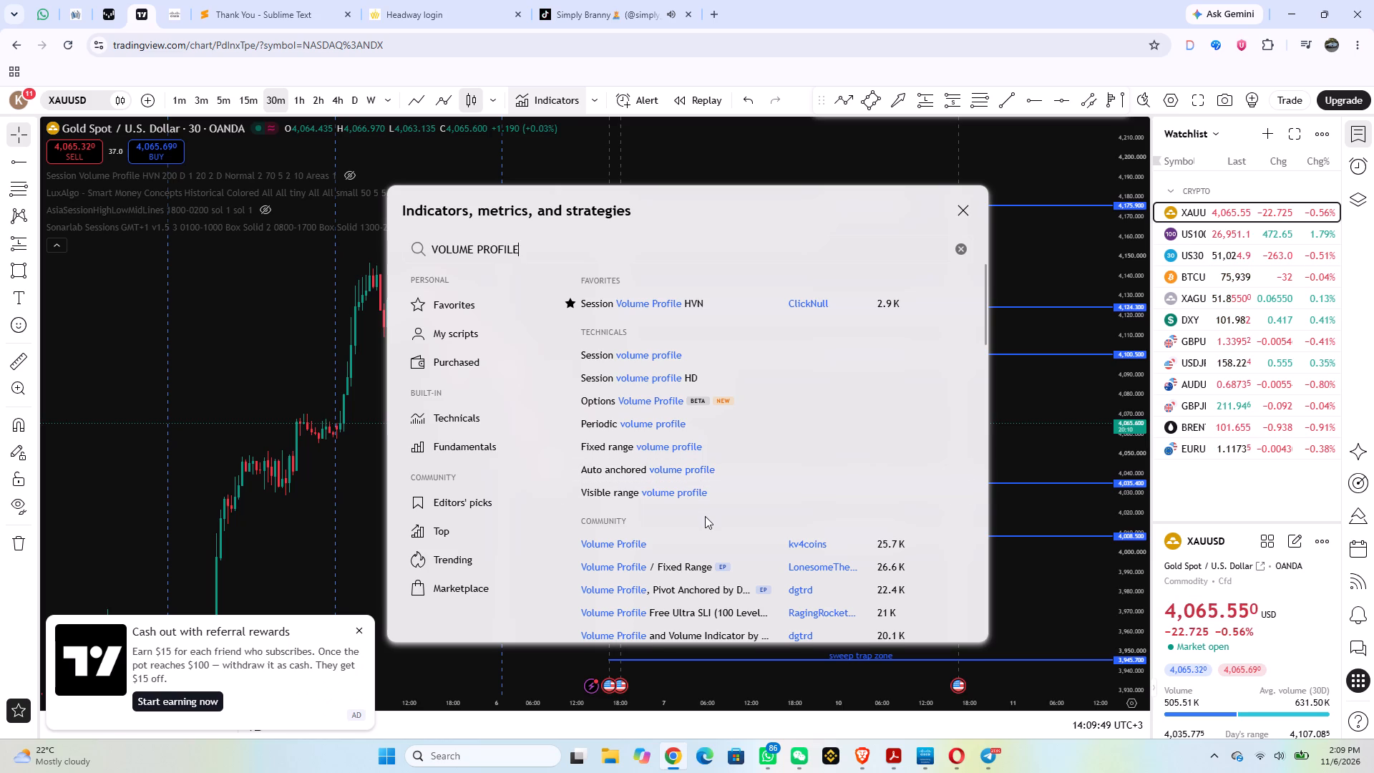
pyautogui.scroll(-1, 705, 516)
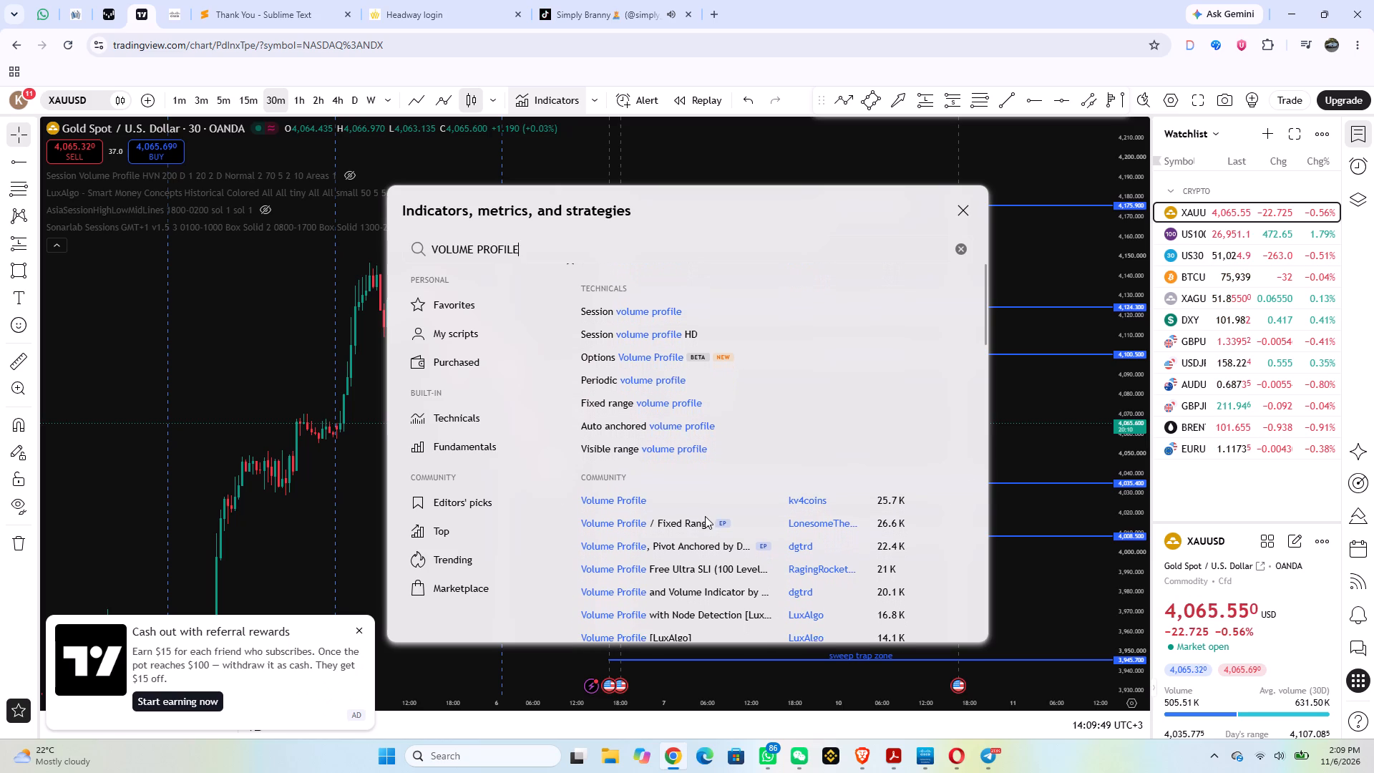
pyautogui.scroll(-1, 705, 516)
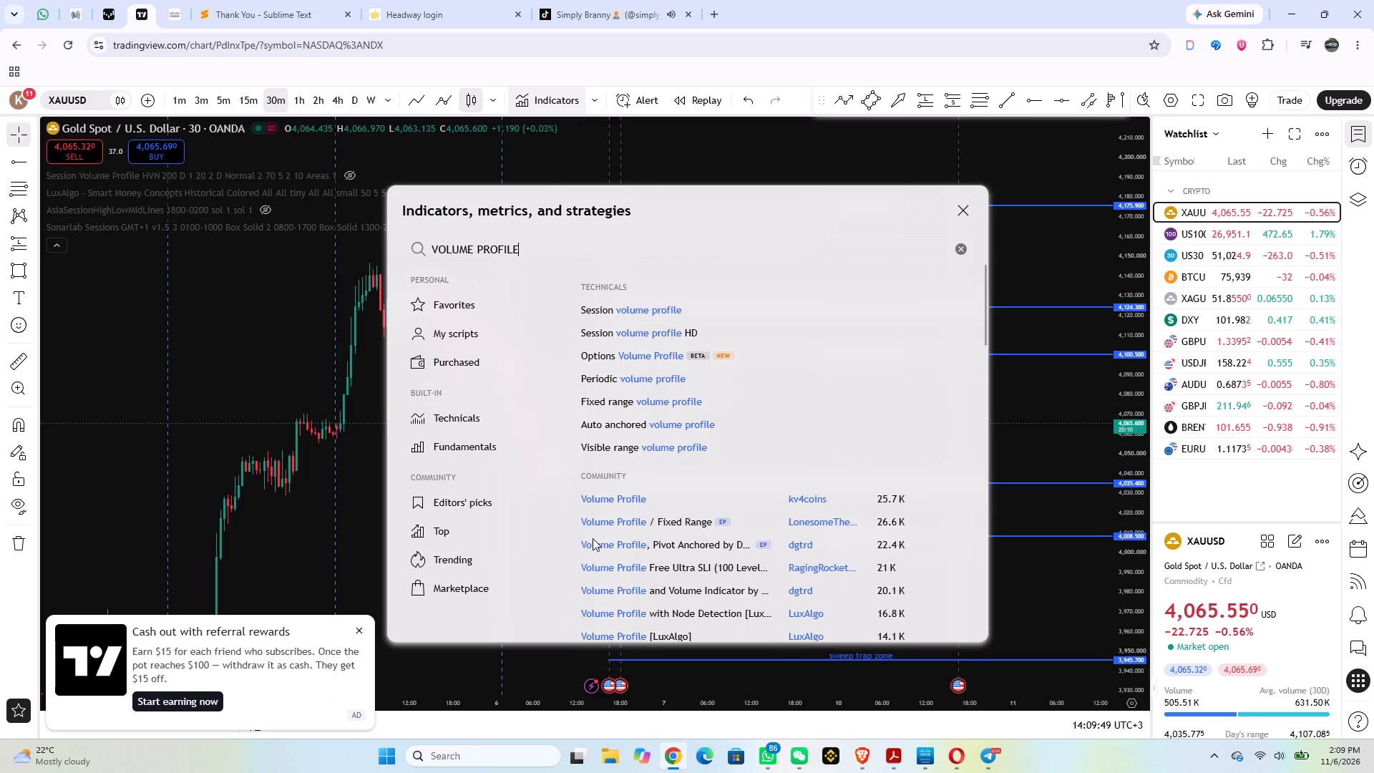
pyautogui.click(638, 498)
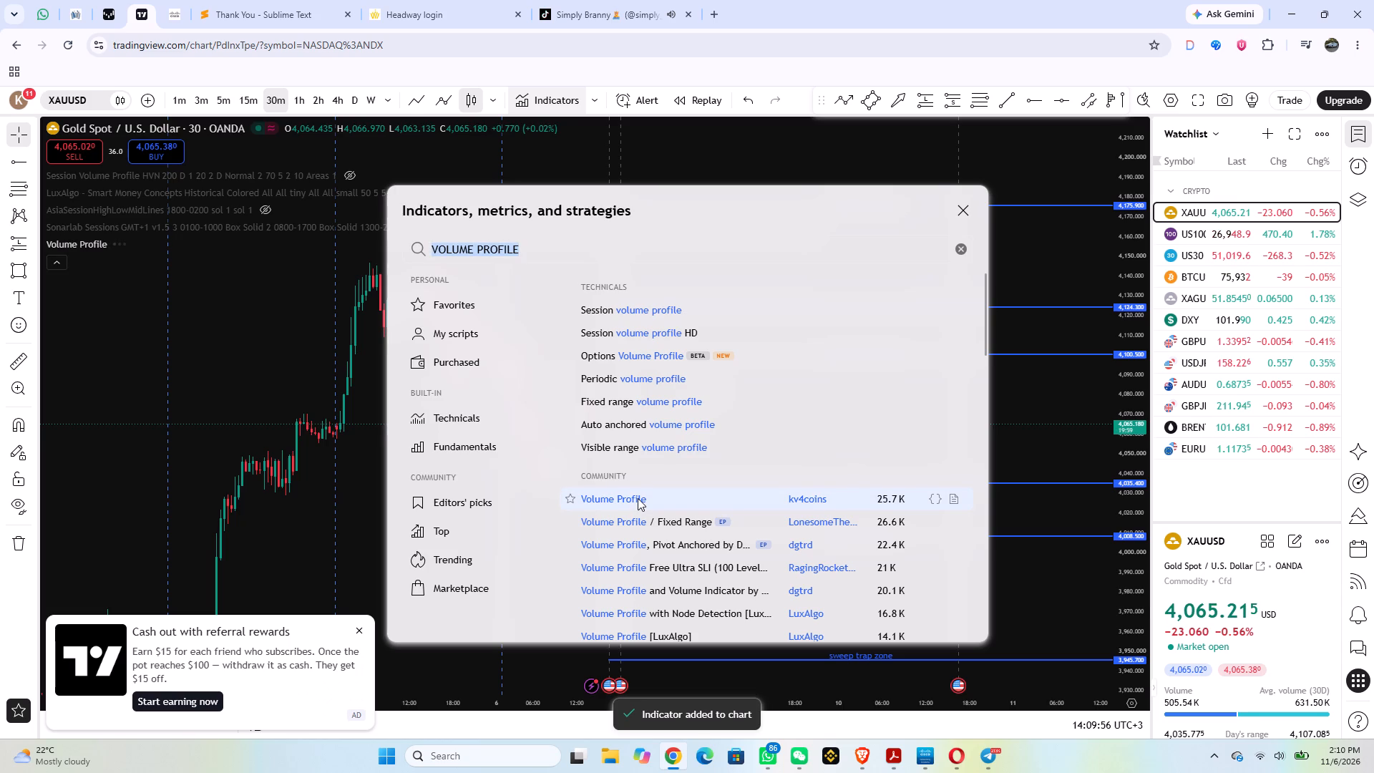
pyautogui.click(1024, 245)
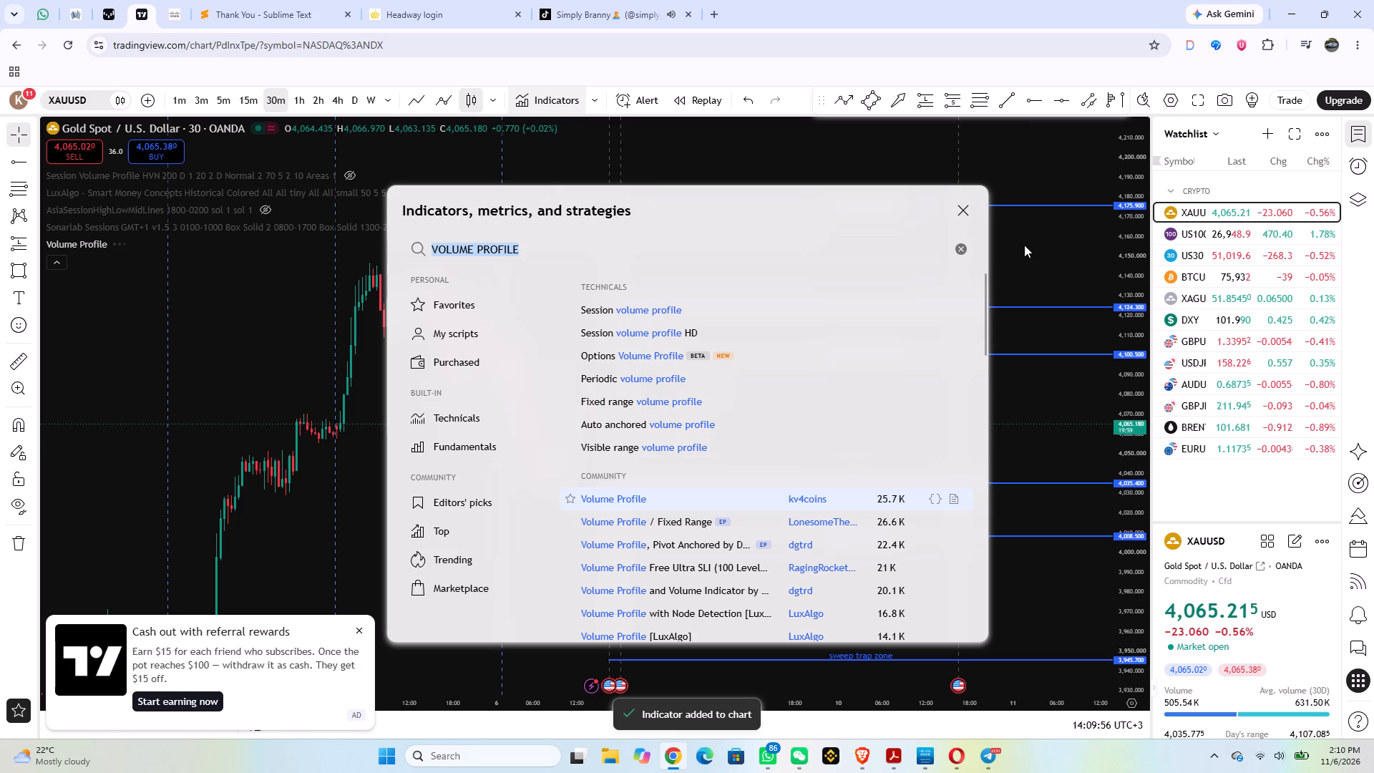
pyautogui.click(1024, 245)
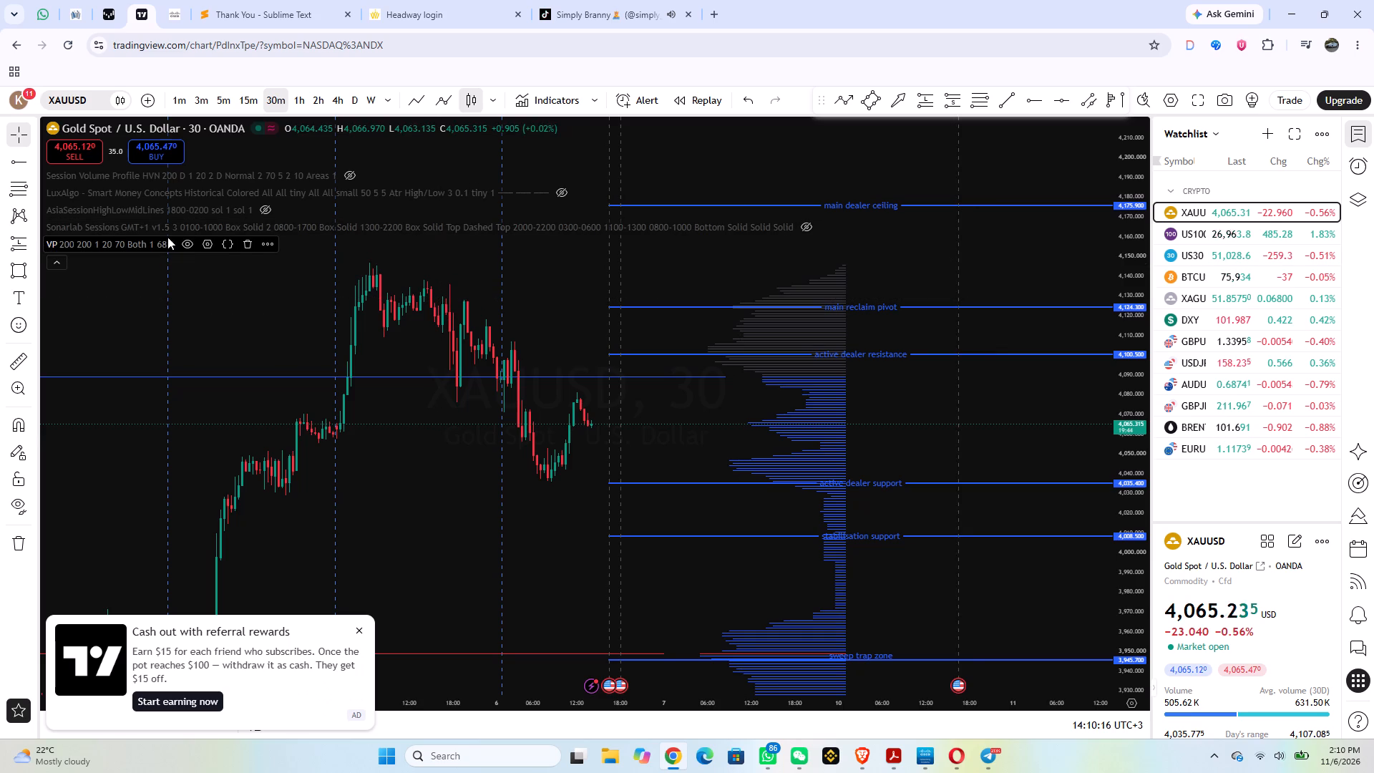
# Examine the VP indicator's input settings for lookback period, volume bars, point of control and value area.
pyautogui.click(204, 243)
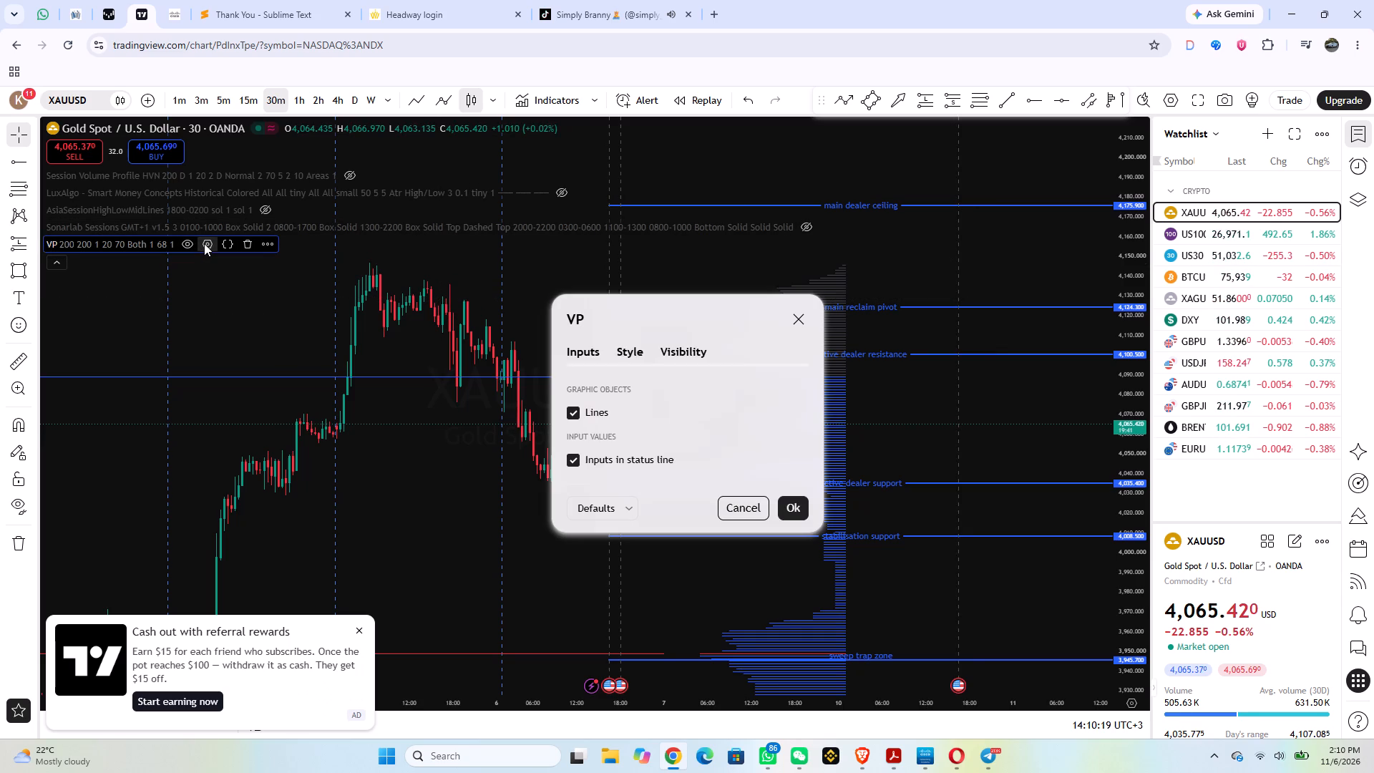
pyautogui.click(579, 351)
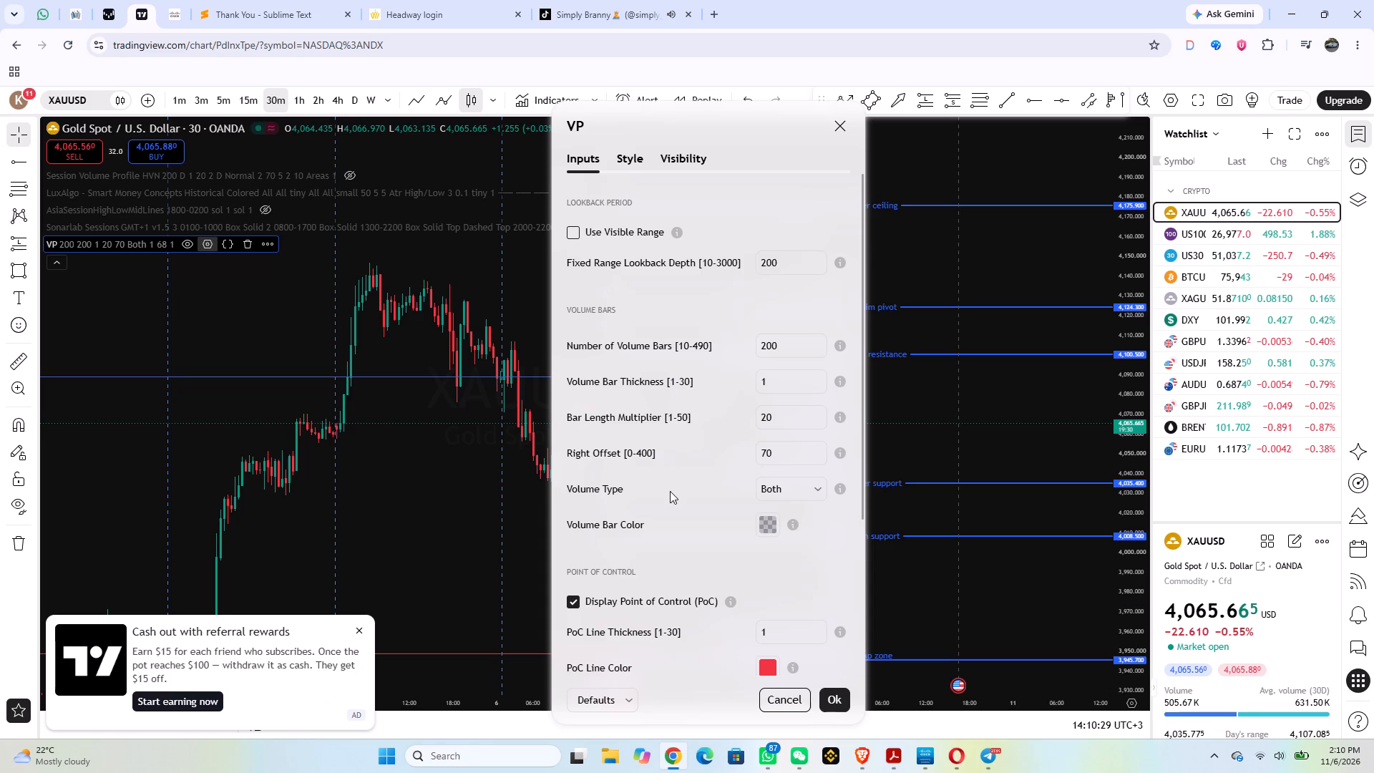
pyautogui.scroll(-2, 670, 491)
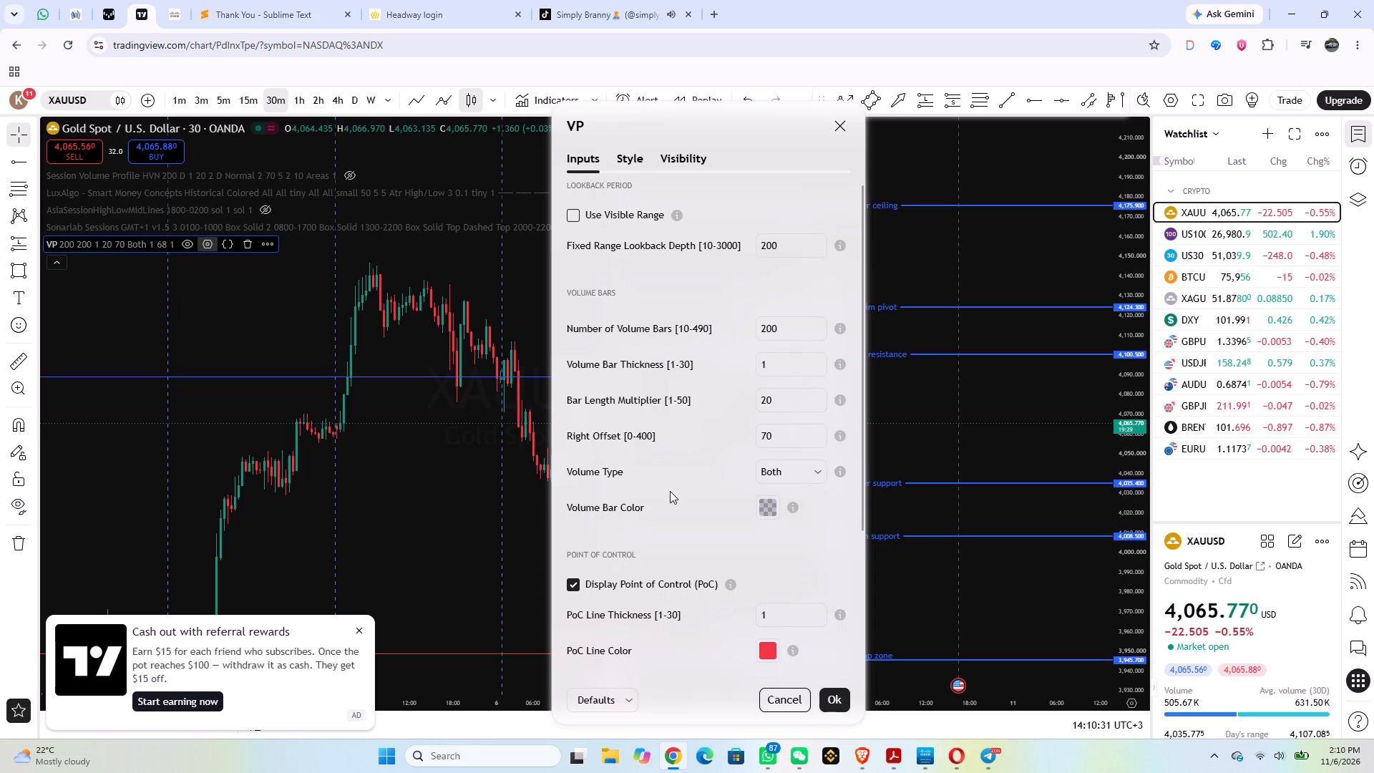
pyautogui.scroll(-1, 670, 491)
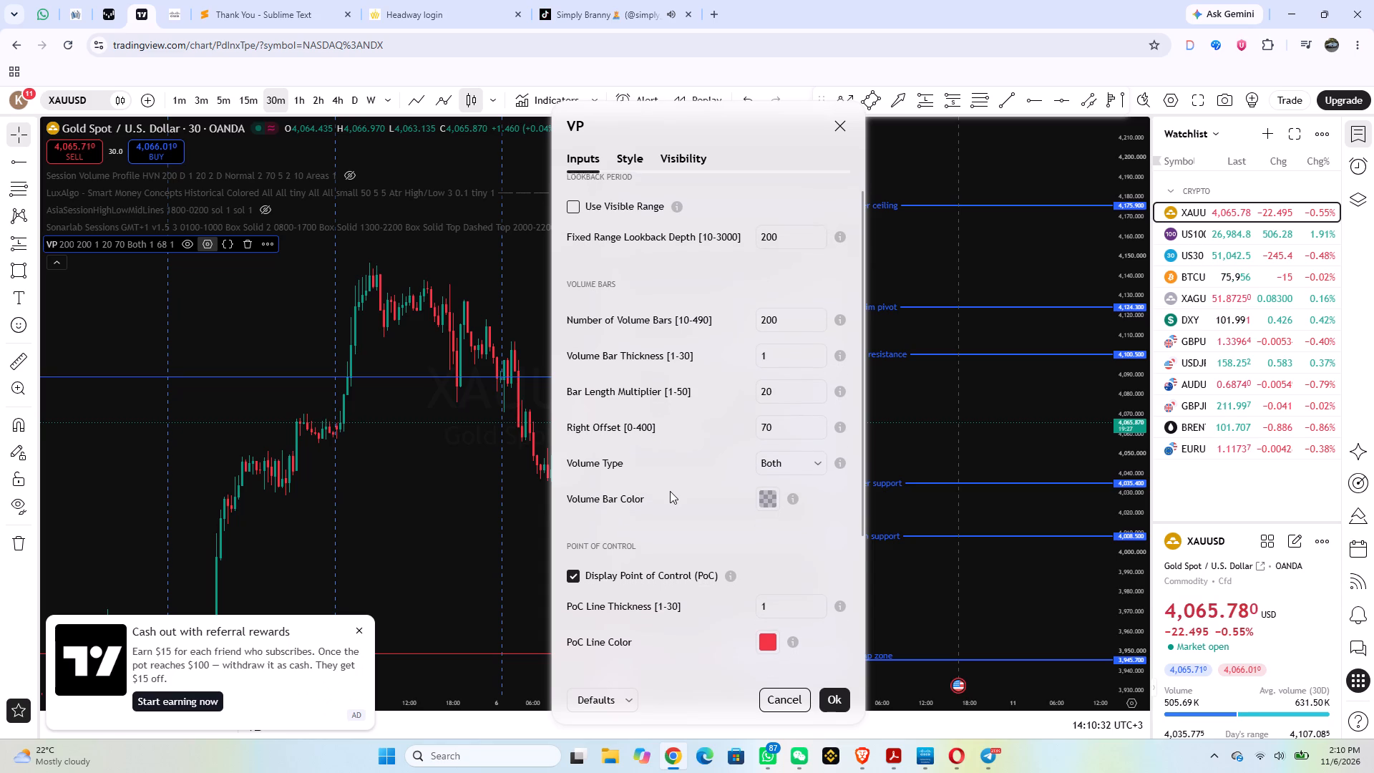
pyautogui.scroll(-2, 670, 491)
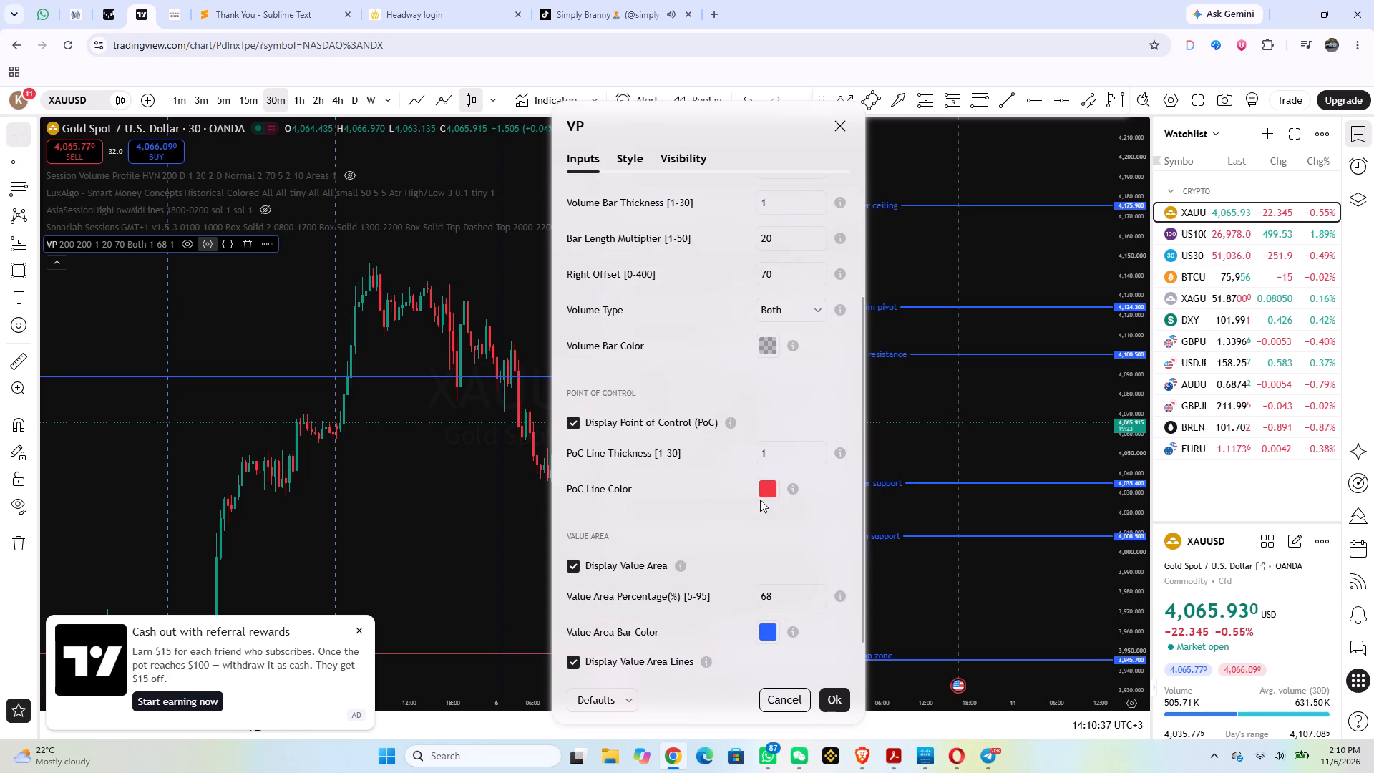
pyautogui.scroll(-1, 691, 583)
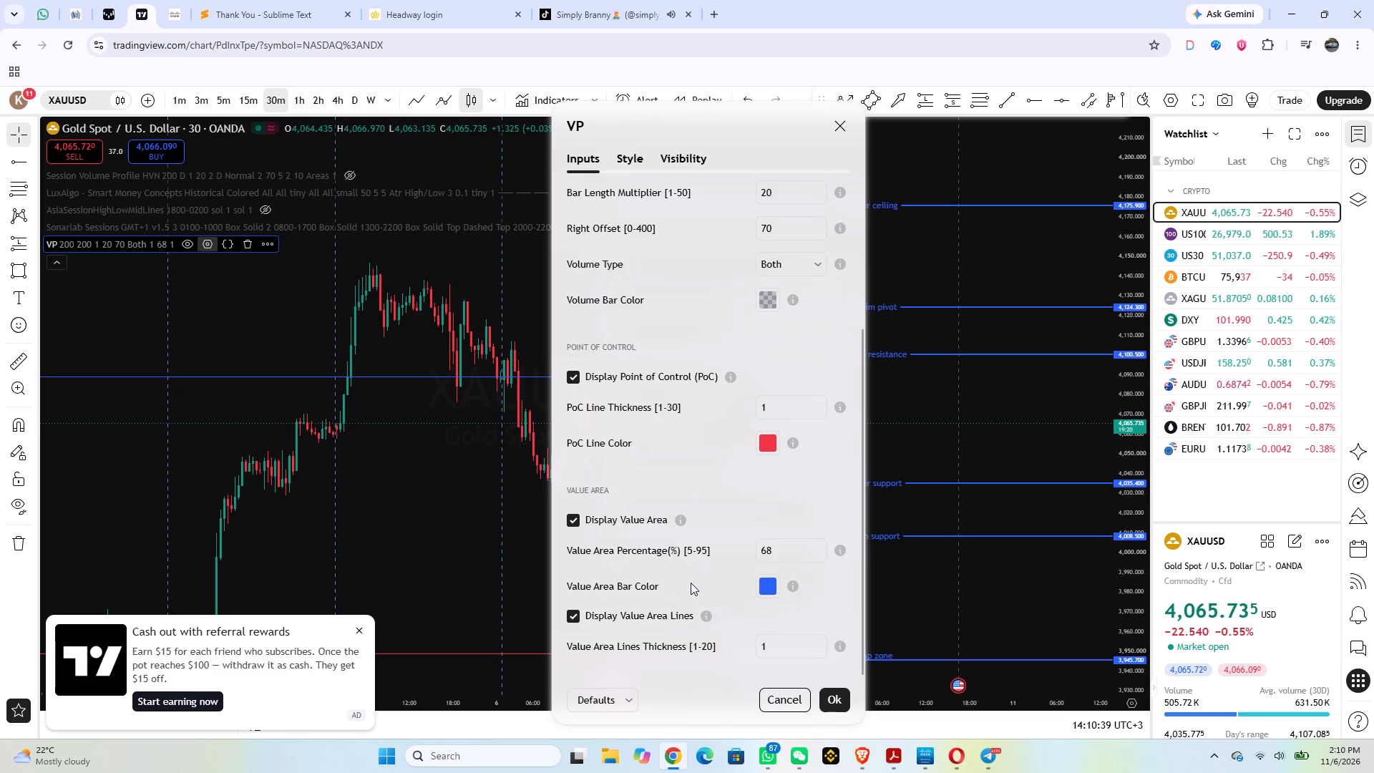
pyautogui.click(838, 125)
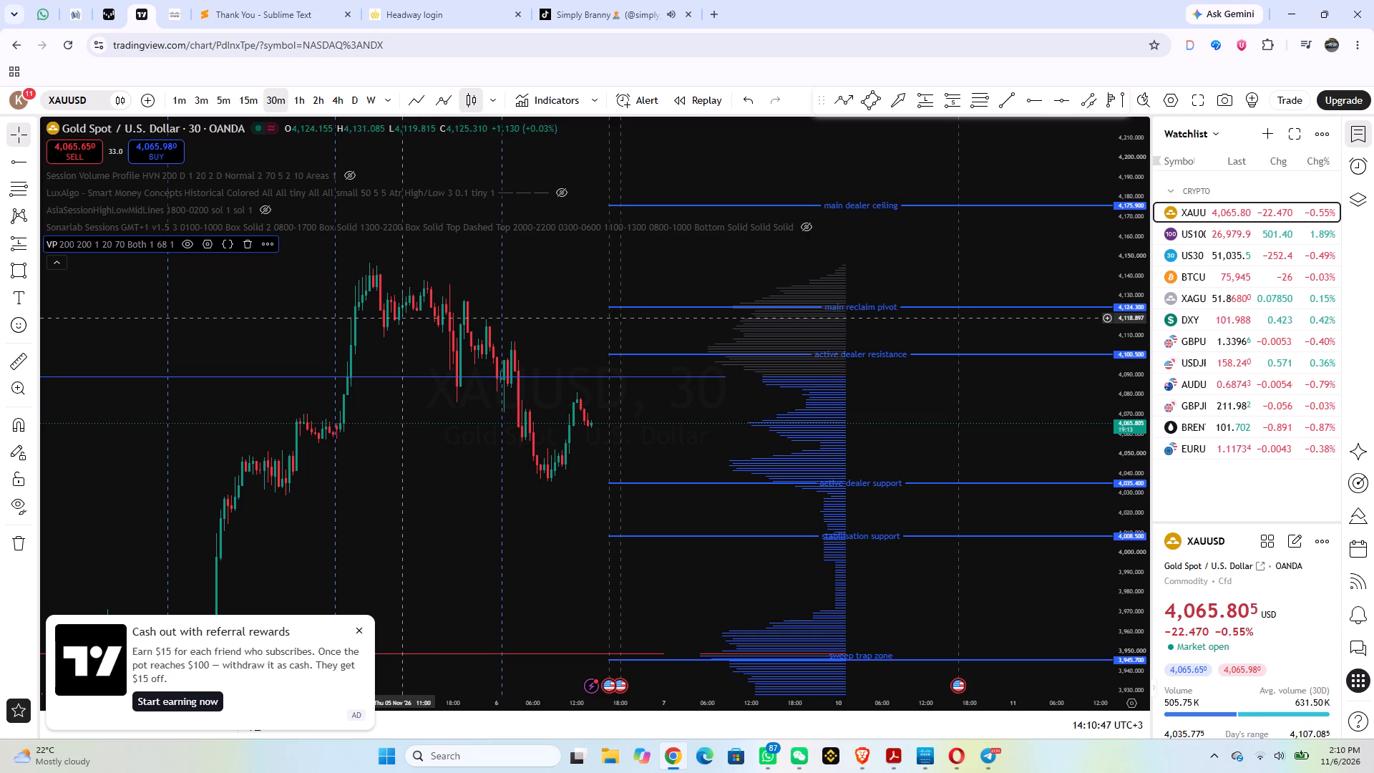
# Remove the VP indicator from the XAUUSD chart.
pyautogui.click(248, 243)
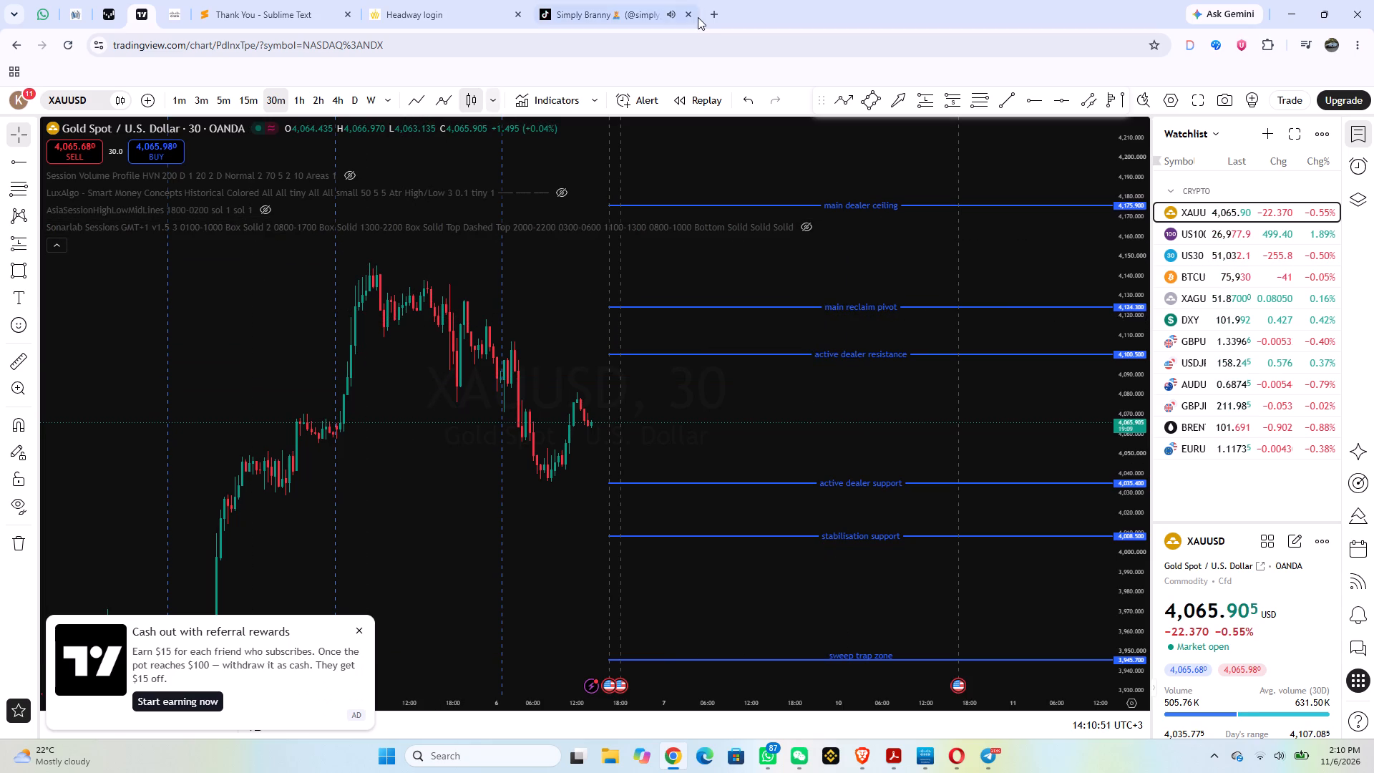
# Add the community Volume Profile / Fixed Range indicator to the XAUUSD chart and close the indicator library.
pyautogui.click(552, 110)
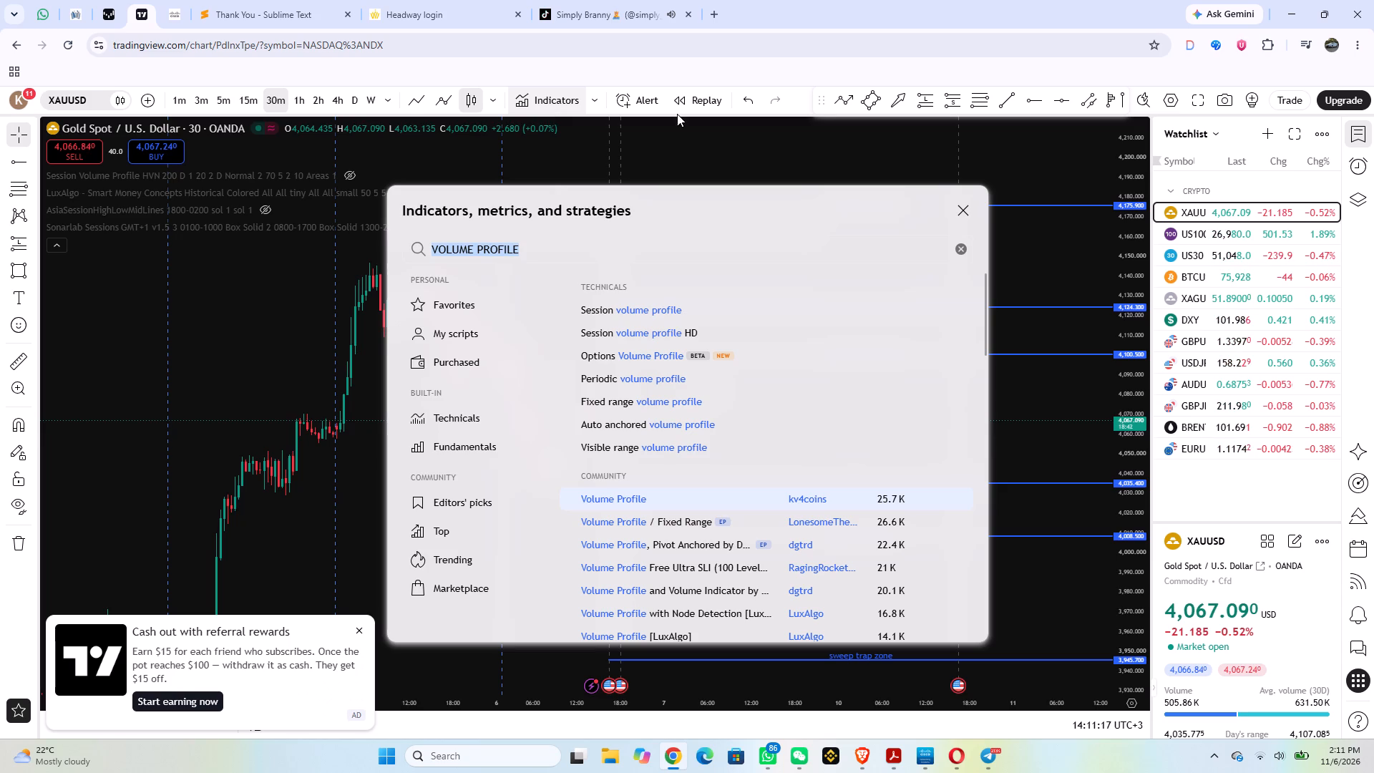
pyautogui.click(673, 522)
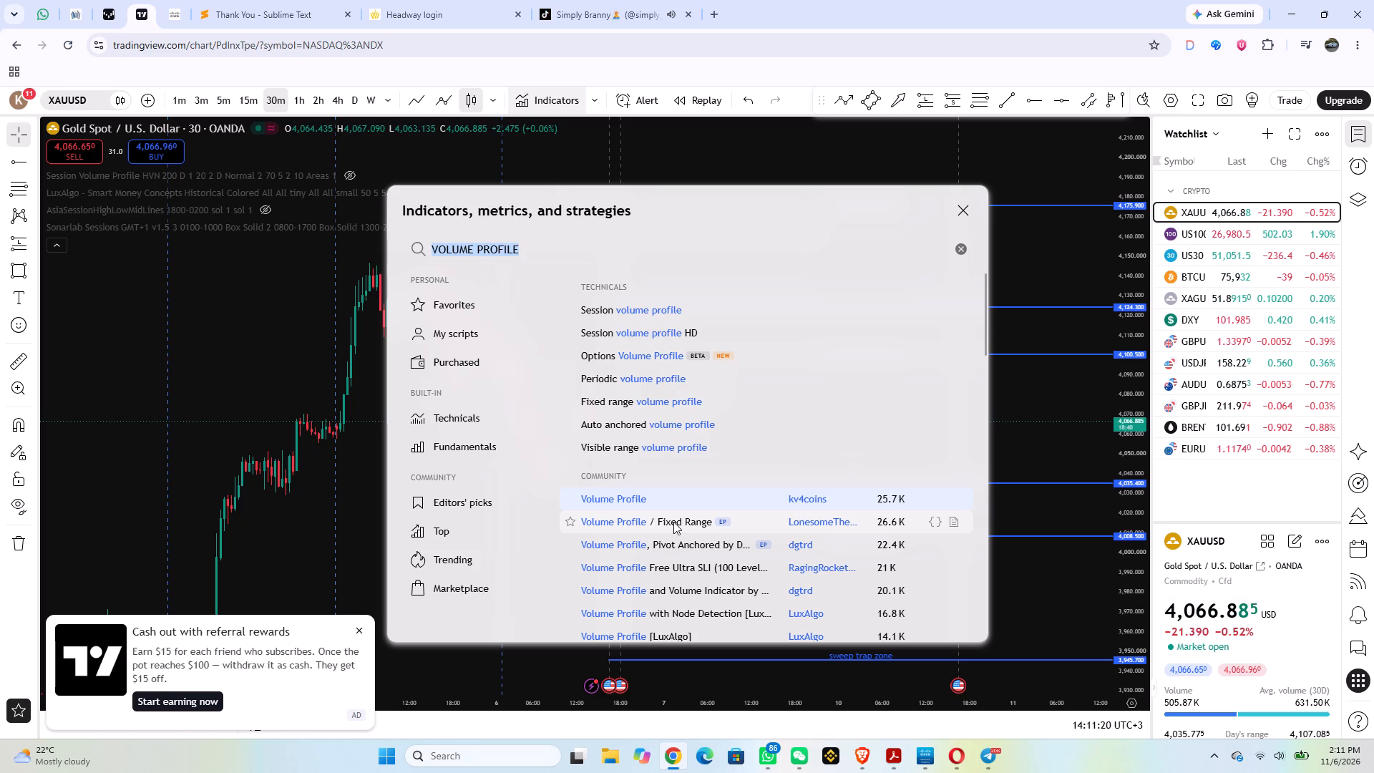
pyautogui.click(1041, 253)
pyautogui.click(1041, 253)
pyautogui.doubleClick(1041, 253)
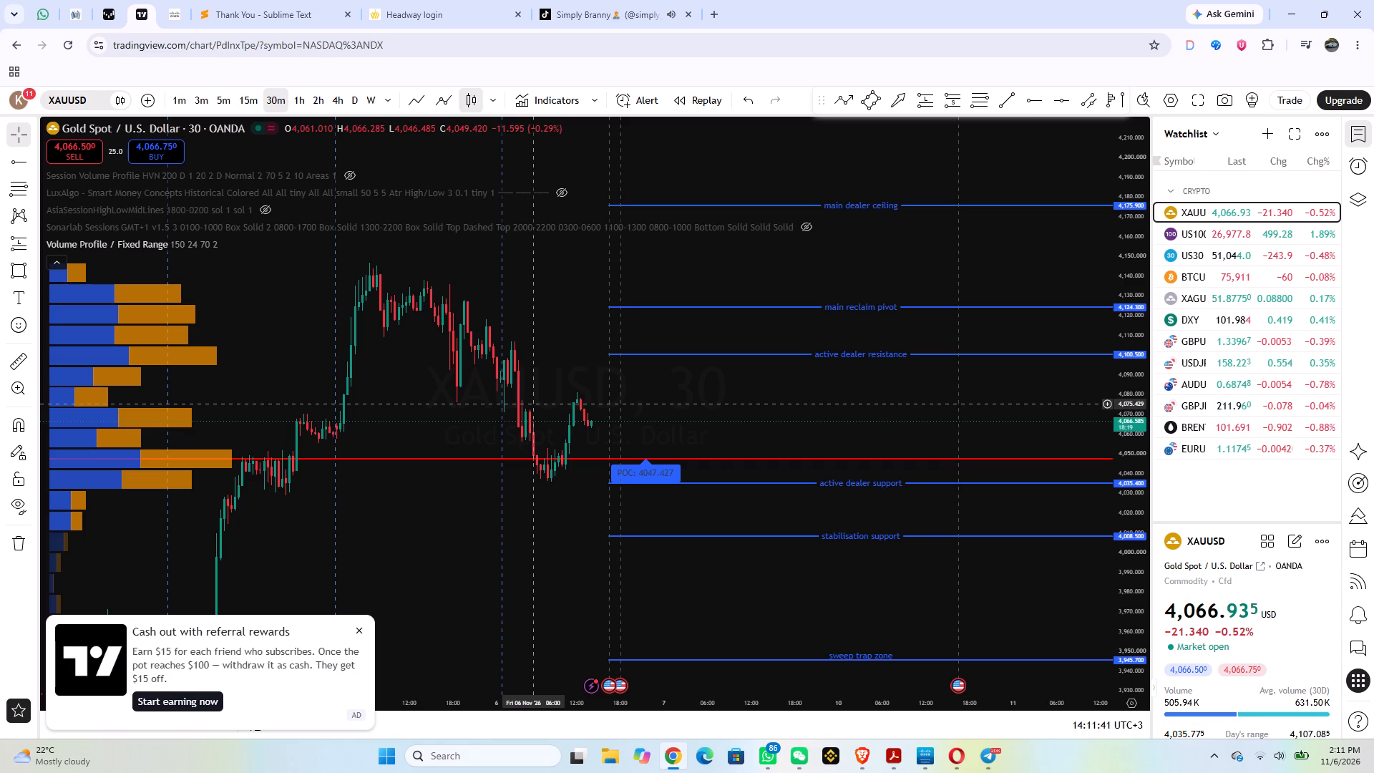
# Dismiss the referral rewards ad on the chart and the ad-free upgrade offer.
pyautogui.moveTo(441, 462); pyautogui.dragTo(461, 484)
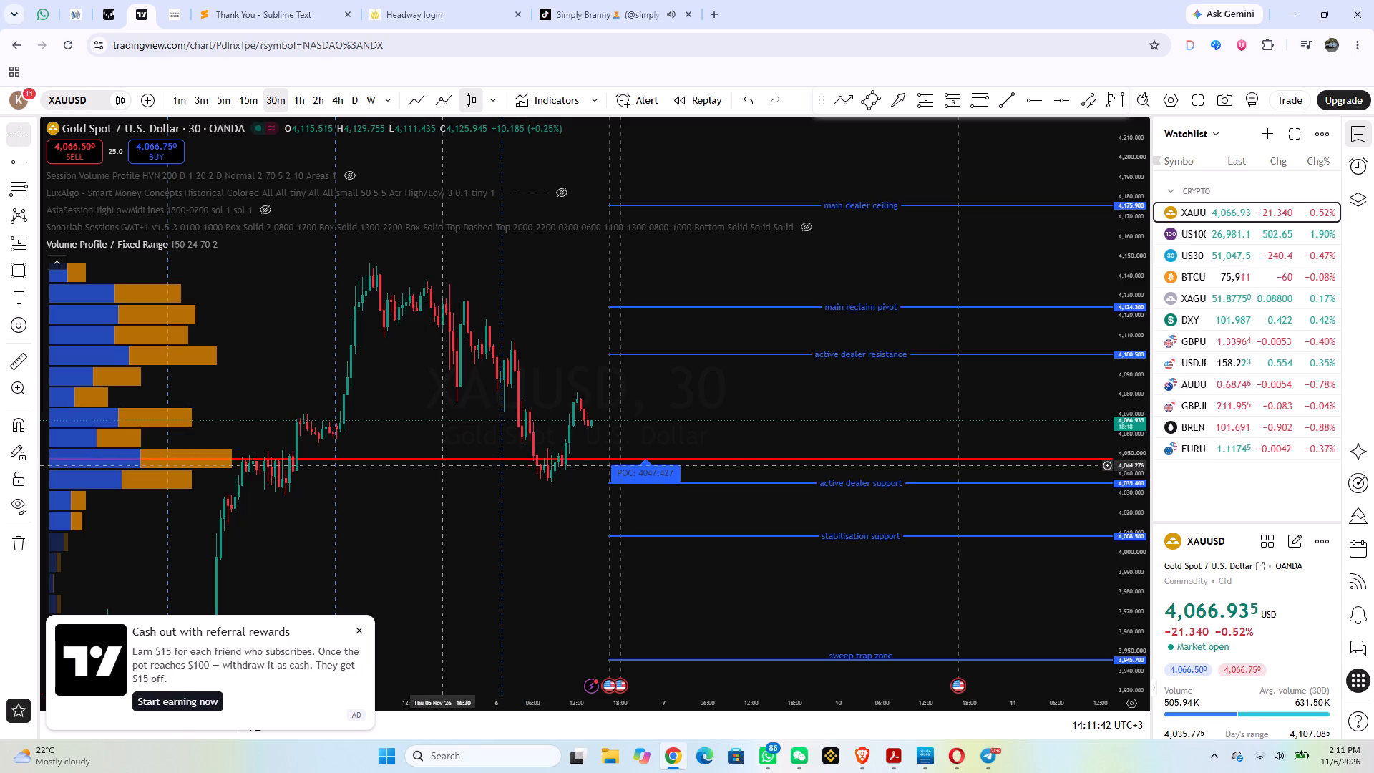
pyautogui.moveTo(461, 484); pyautogui.dragTo(512, 454)
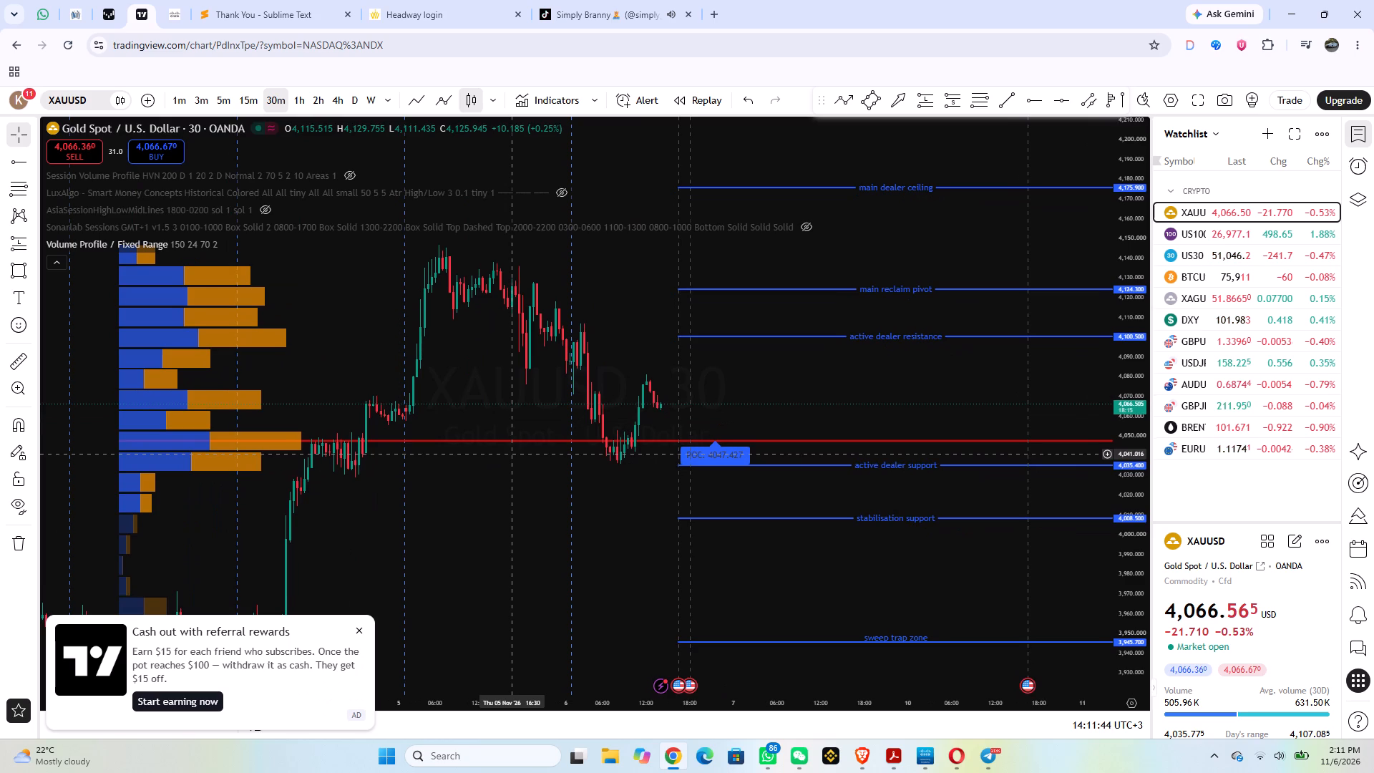
pyautogui.click(356, 630)
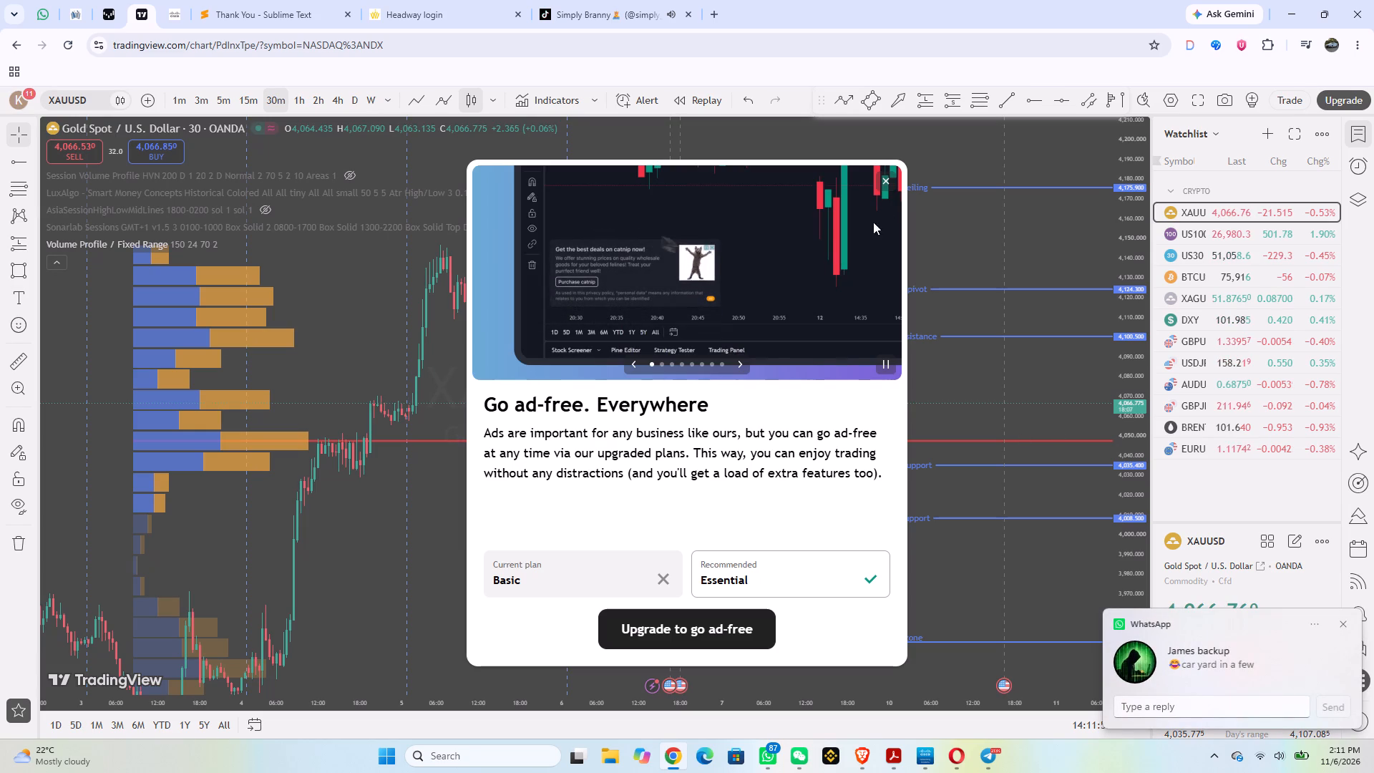
pyautogui.click(891, 185)
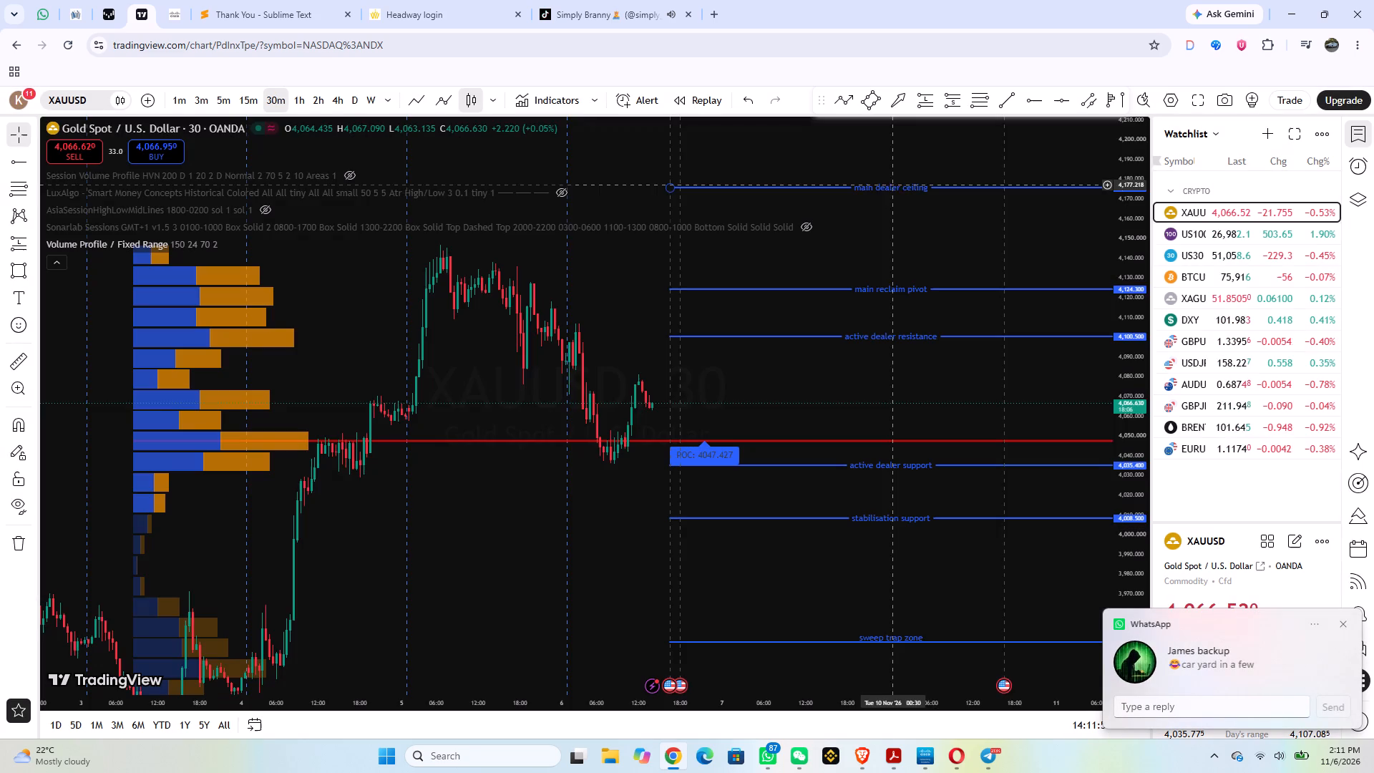
# Set the row size of the Volume Profile / Fixed Range indicator to 30.
pyautogui.moveTo(1138, 264); pyautogui.dragTo(1142, 371)
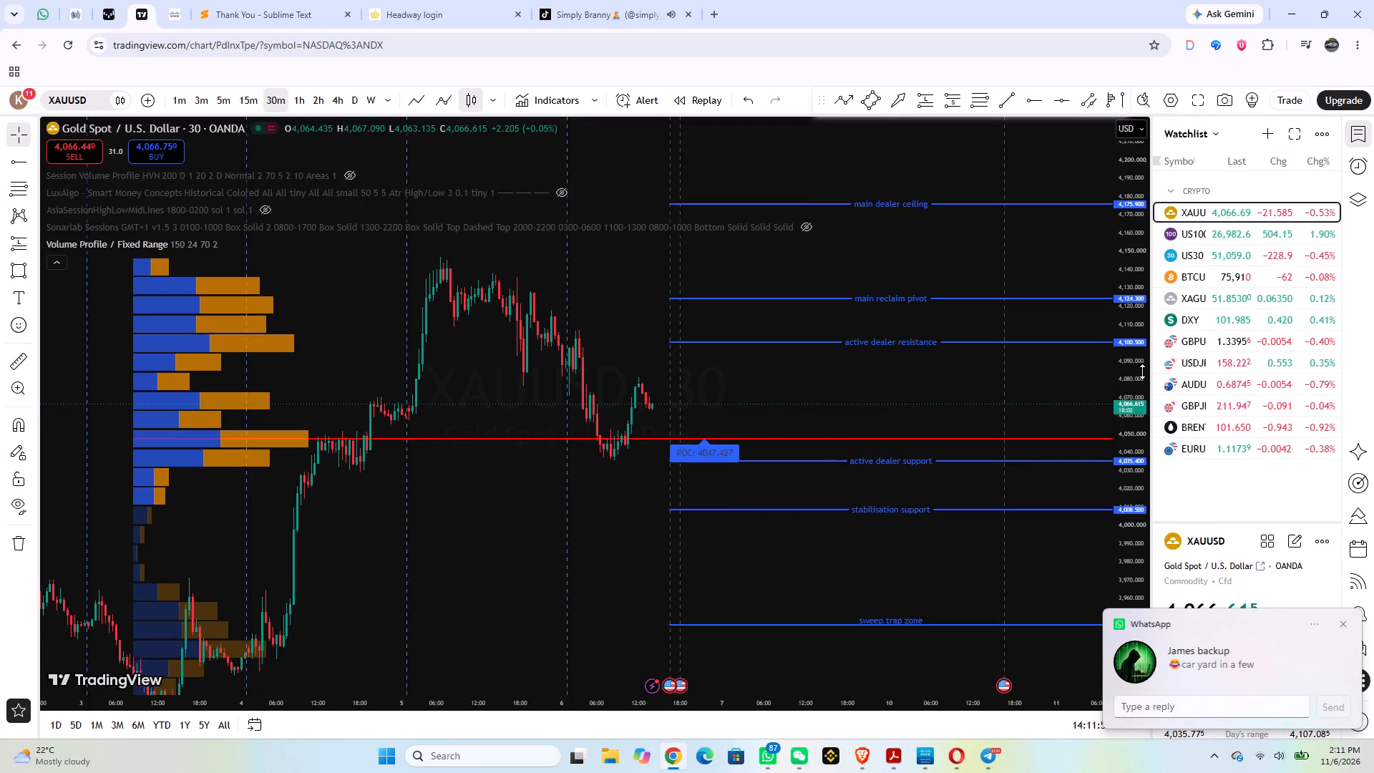
pyautogui.moveTo(1142, 371); pyautogui.dragTo(1148, 411)
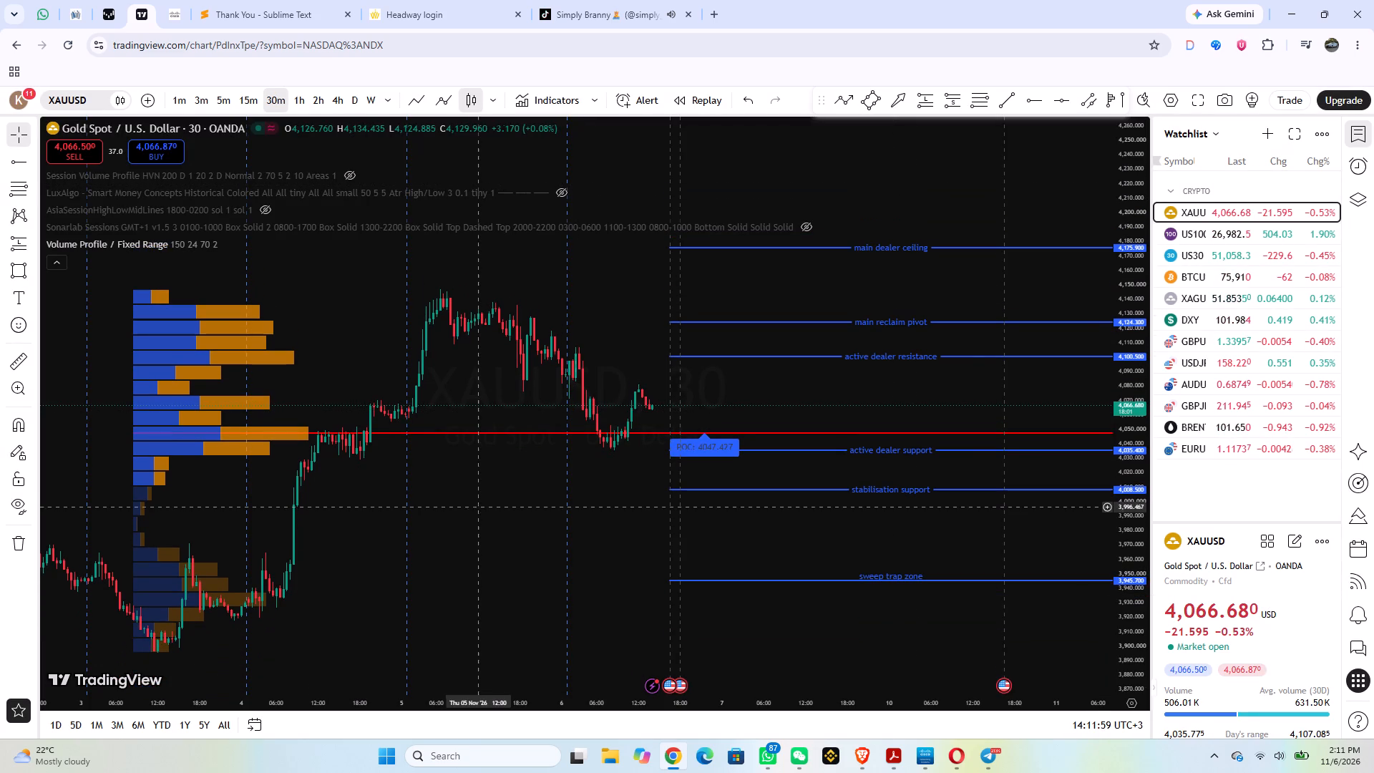
pyautogui.moveTo(479, 511); pyautogui.dragTo(432, 538)
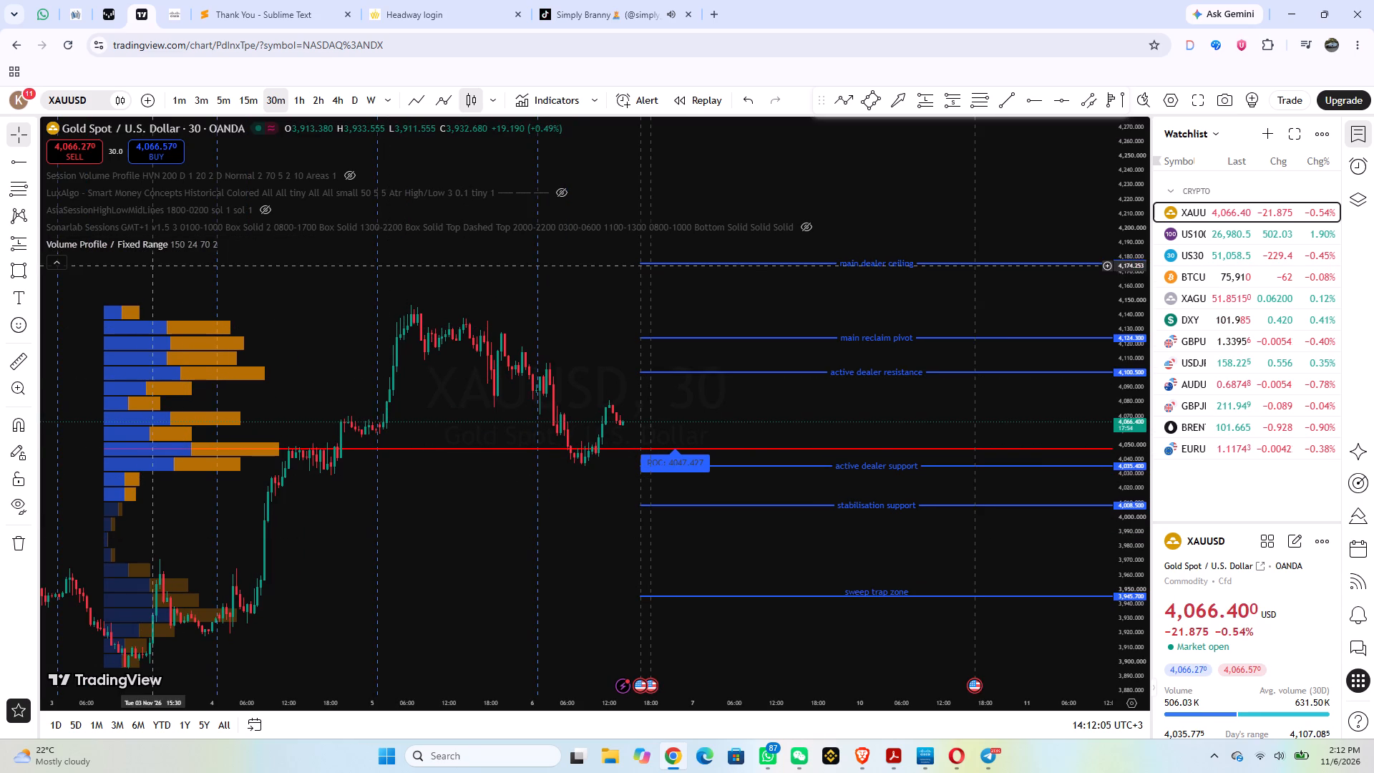
pyautogui.click(247, 240)
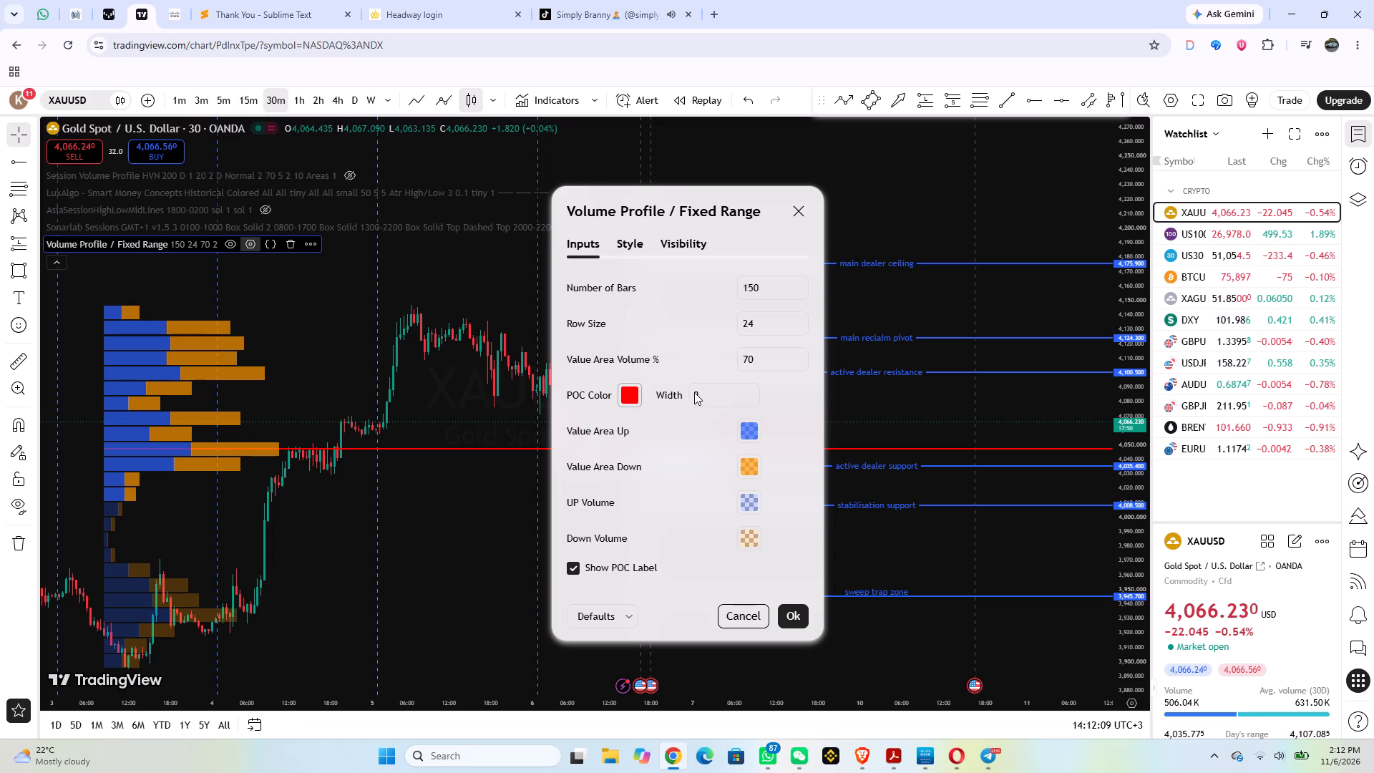
pyautogui.click(799, 316)
pyautogui.tripleClick(799, 316)
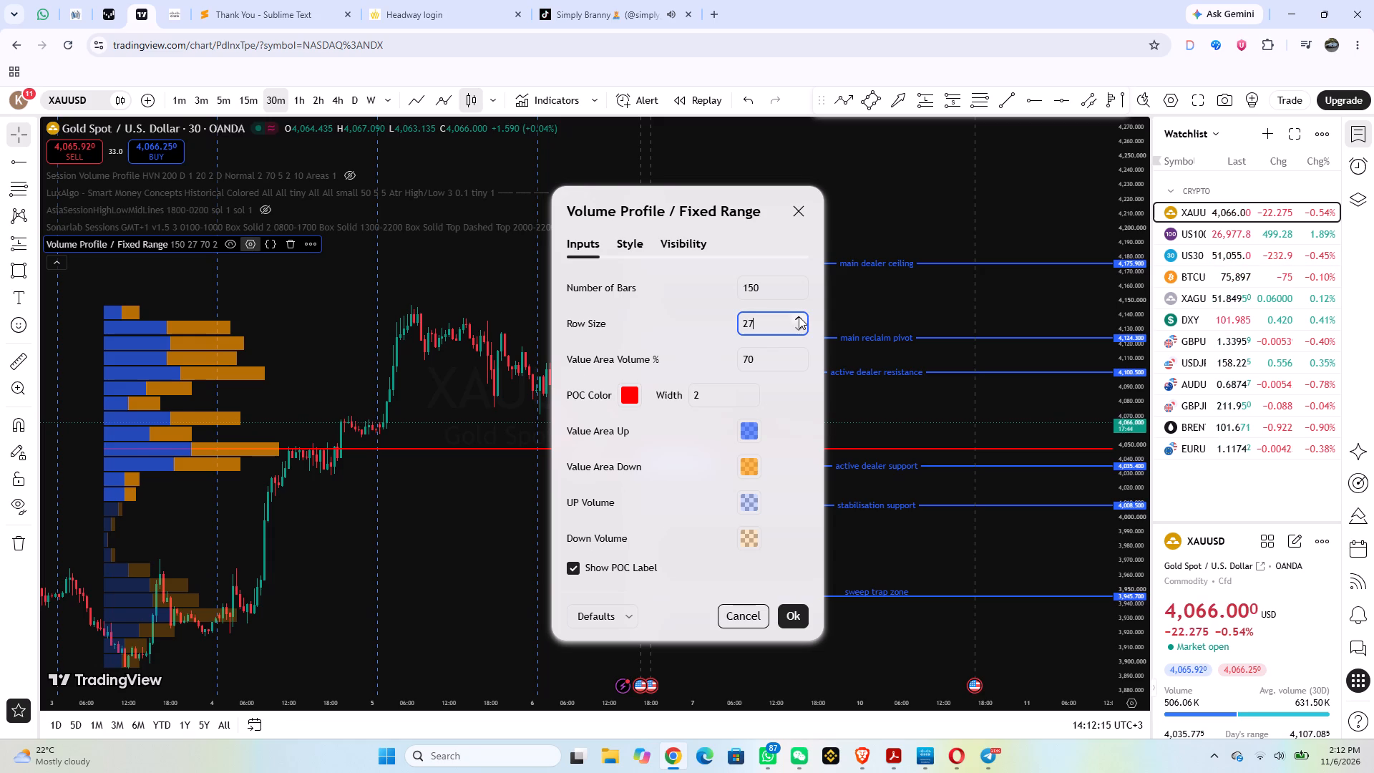
pyautogui.click(799, 316)
pyautogui.click(799, 316)
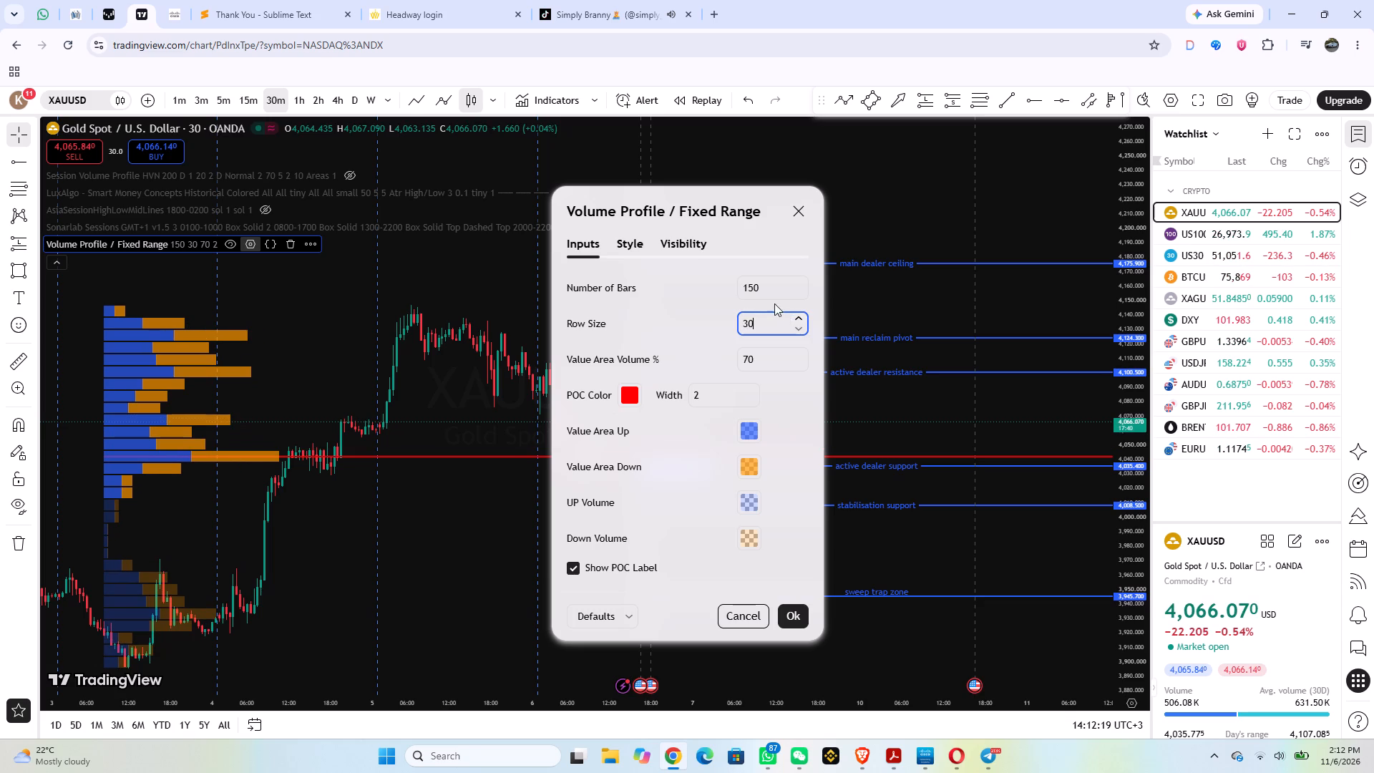
# Reduce the Volume Profile / Fixed Range indicator's number of bars to 140.
pyautogui.moveTo(780, 285); pyautogui.dragTo(796, 291)
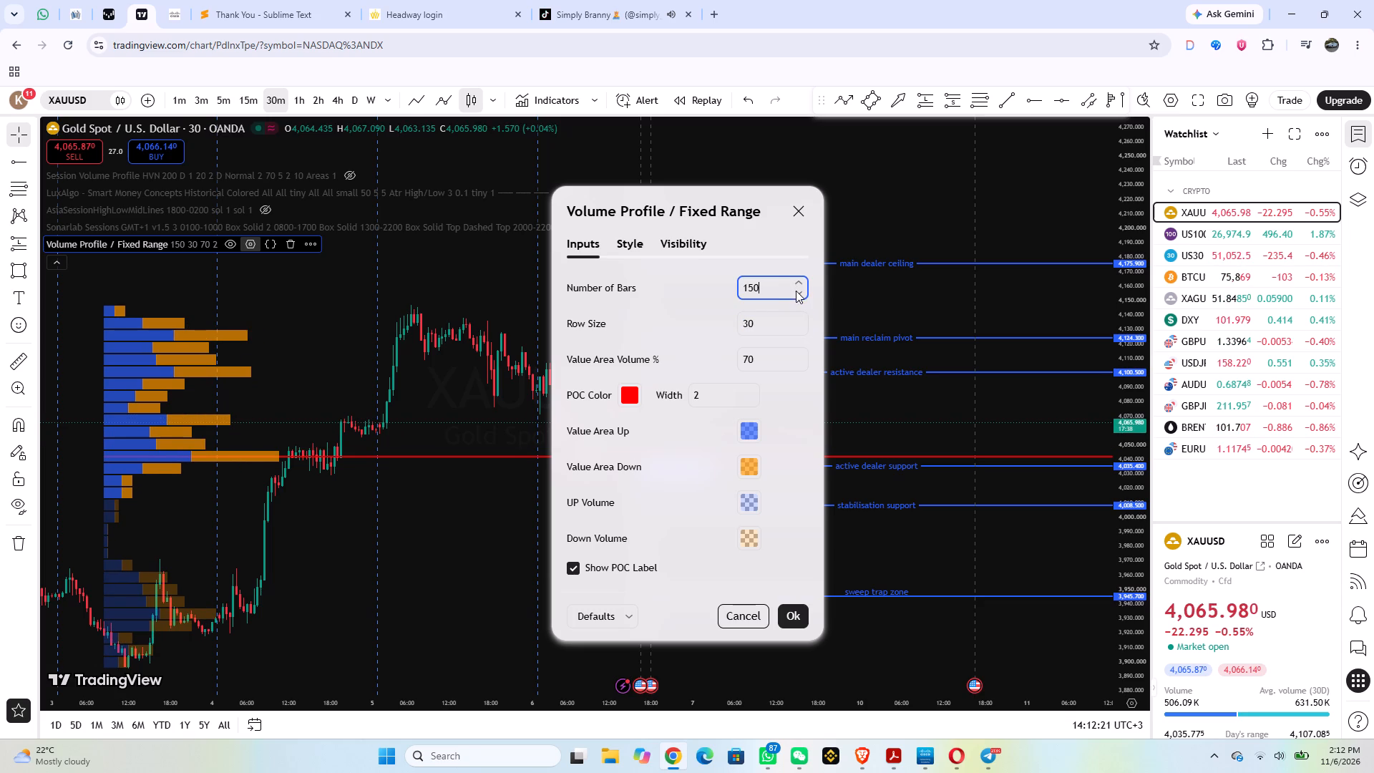
pyautogui.moveTo(796, 291); pyautogui.dragTo(797, 293)
pyautogui.click(797, 293)
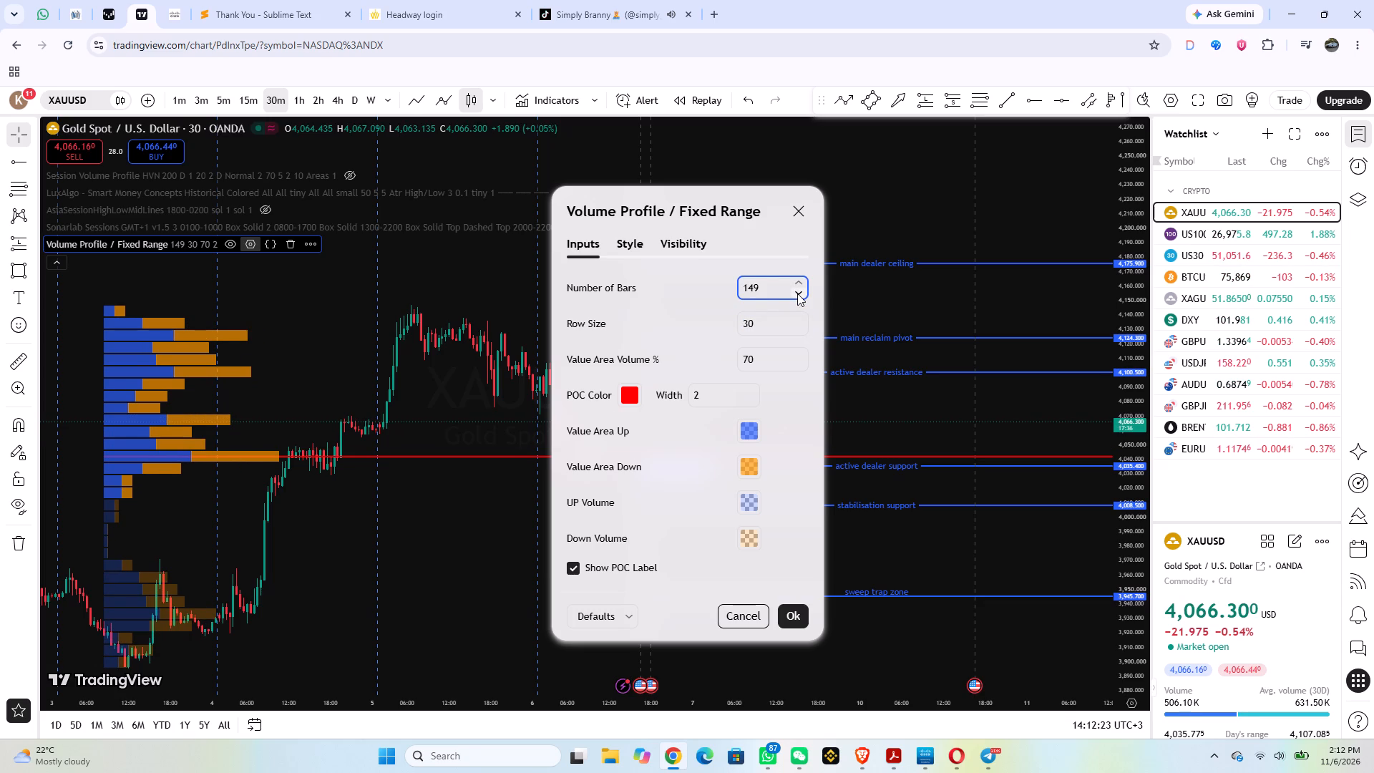
pyautogui.tripleClick(797, 293)
pyautogui.click(797, 293)
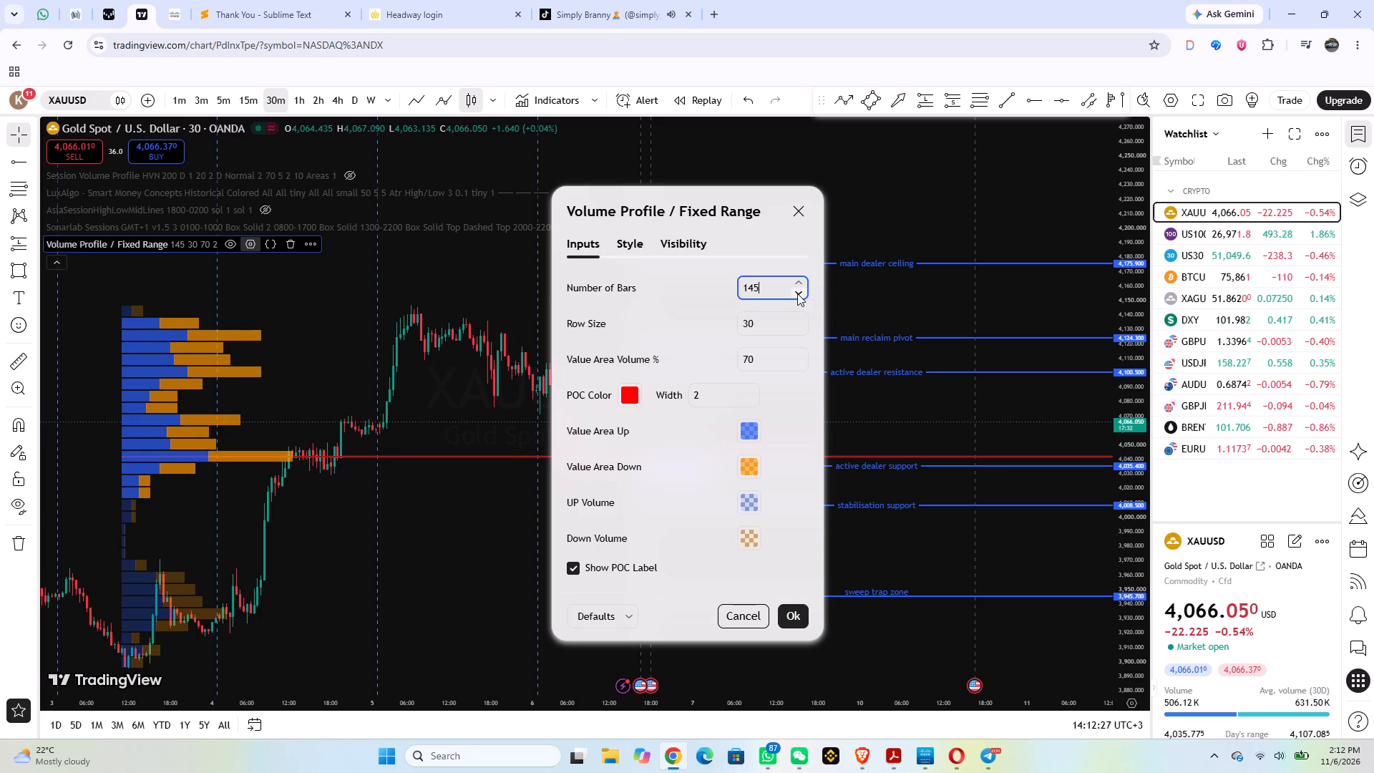
pyautogui.click(797, 293)
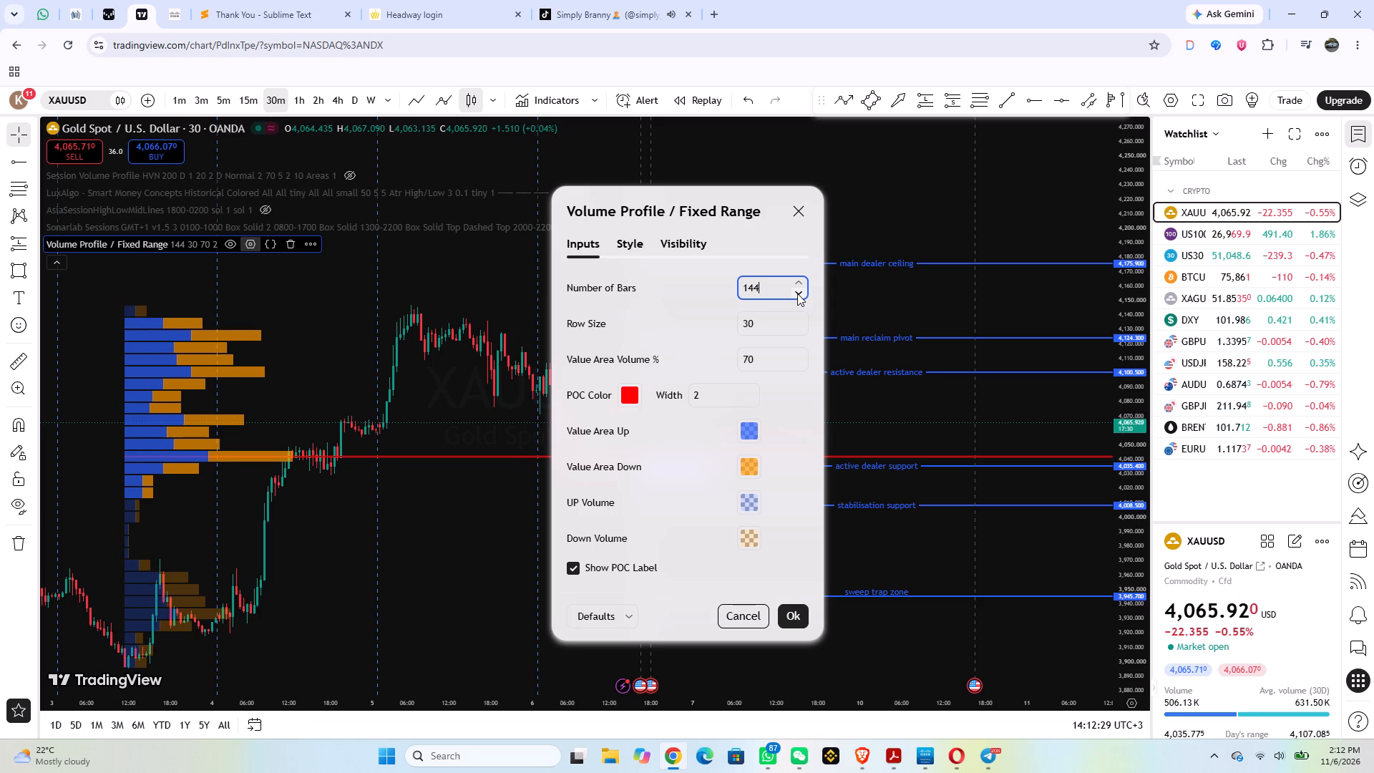
pyautogui.tripleClick(797, 293)
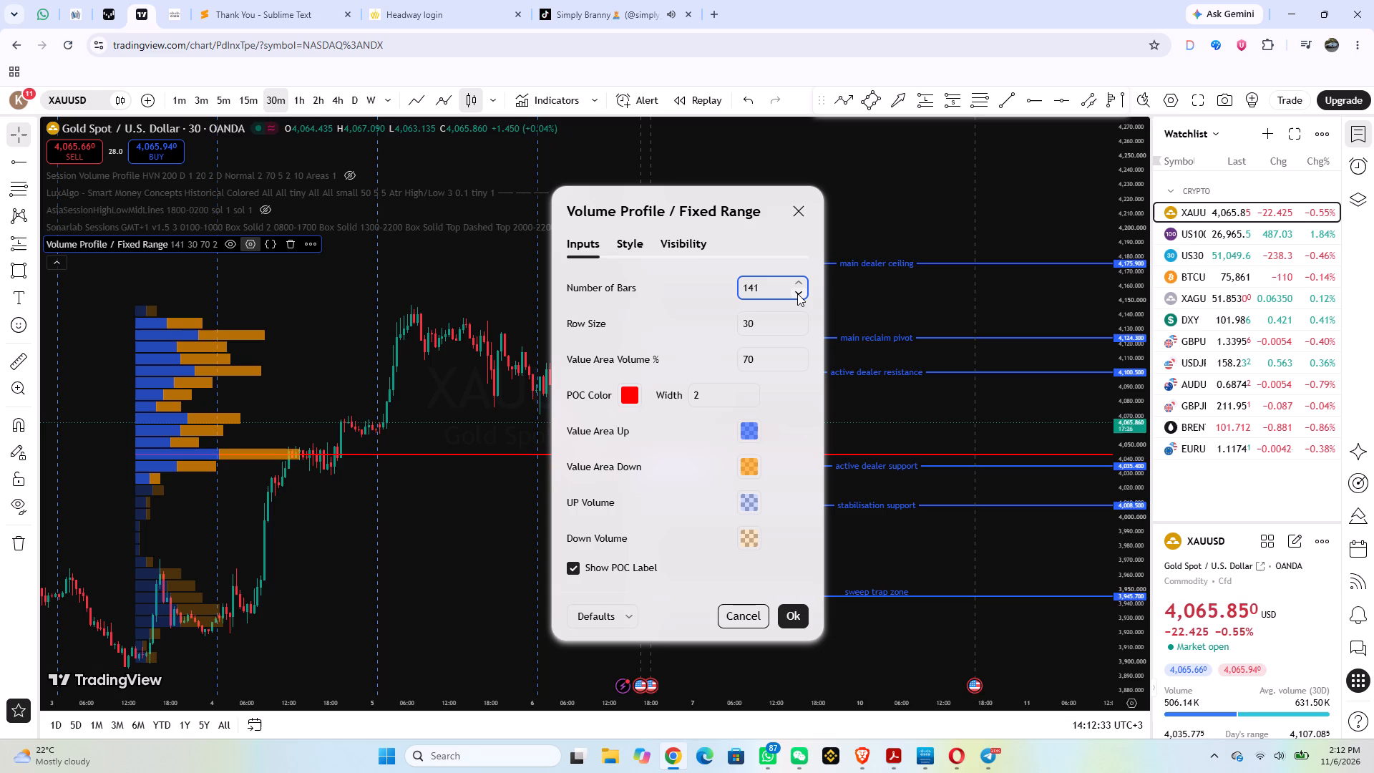
pyautogui.click(797, 293)
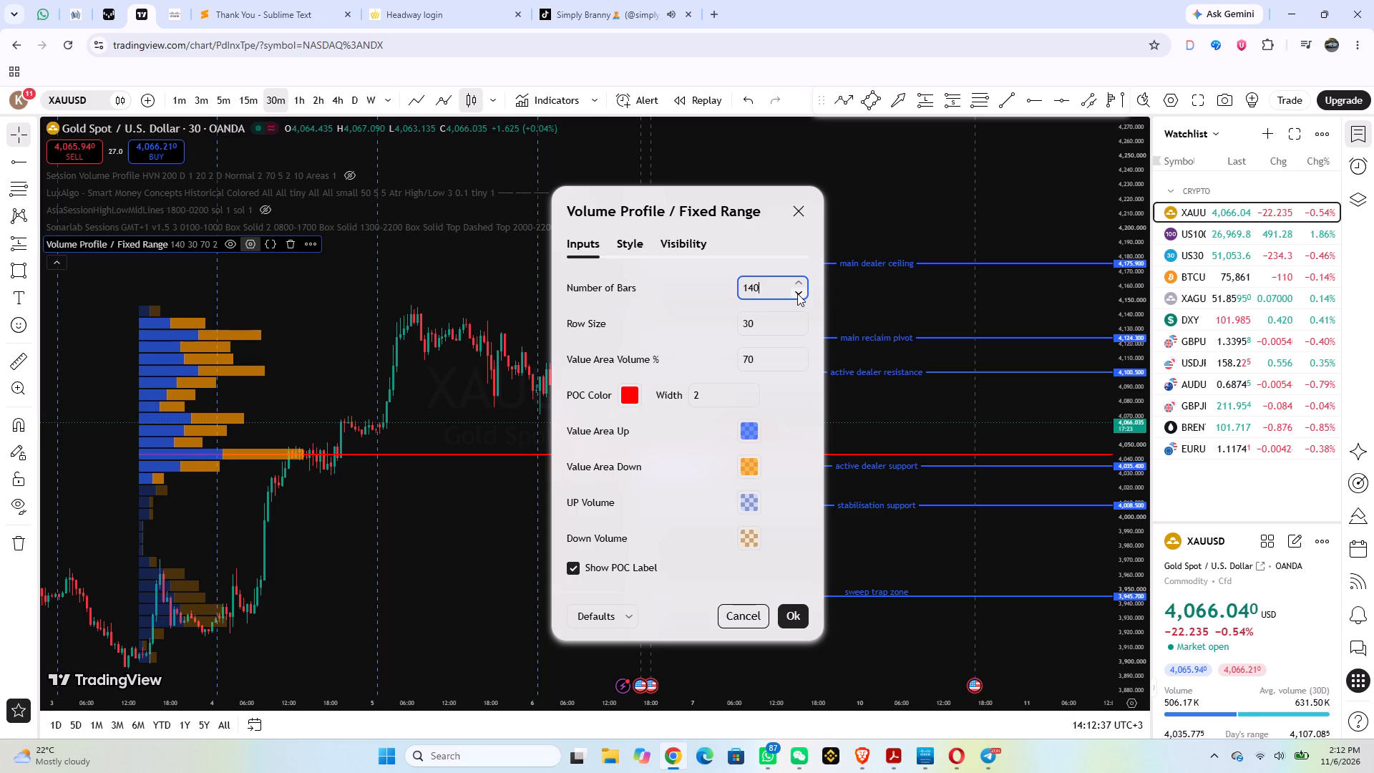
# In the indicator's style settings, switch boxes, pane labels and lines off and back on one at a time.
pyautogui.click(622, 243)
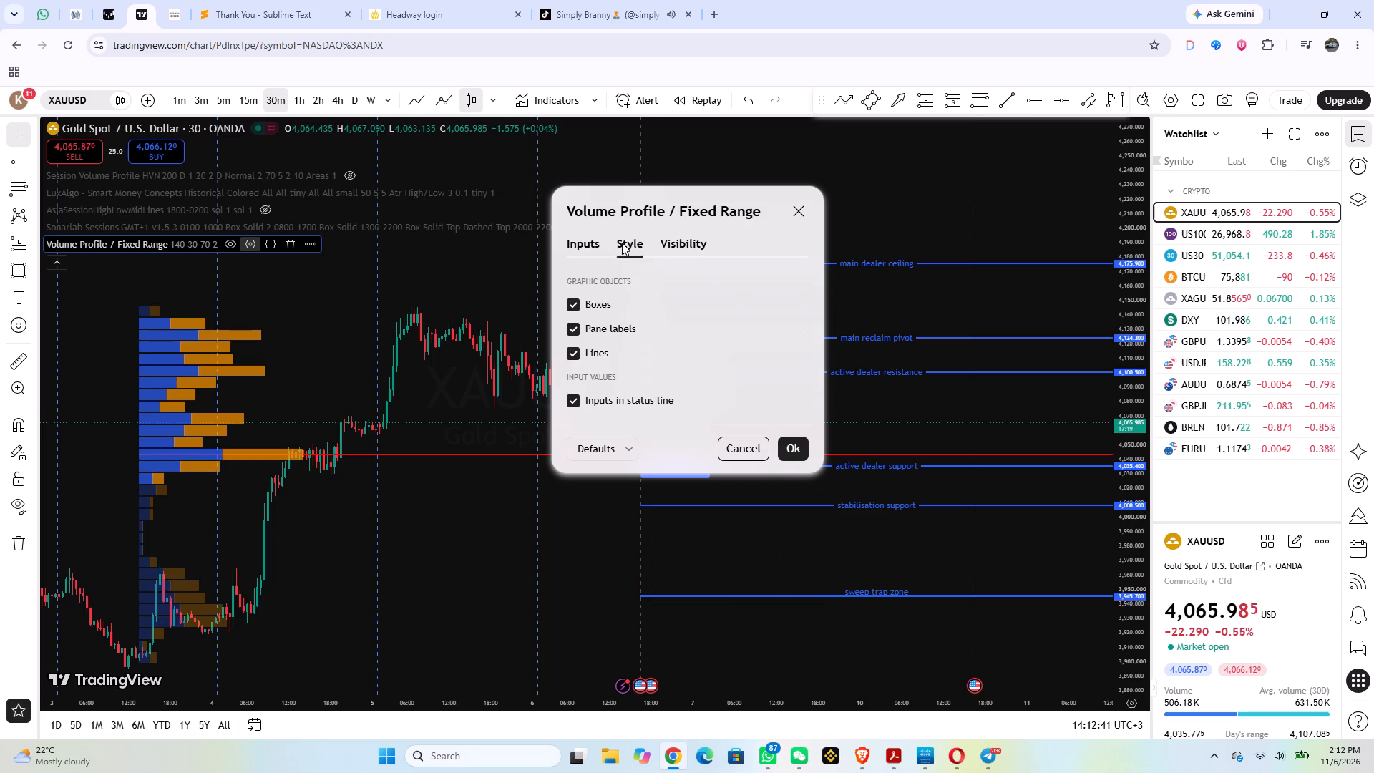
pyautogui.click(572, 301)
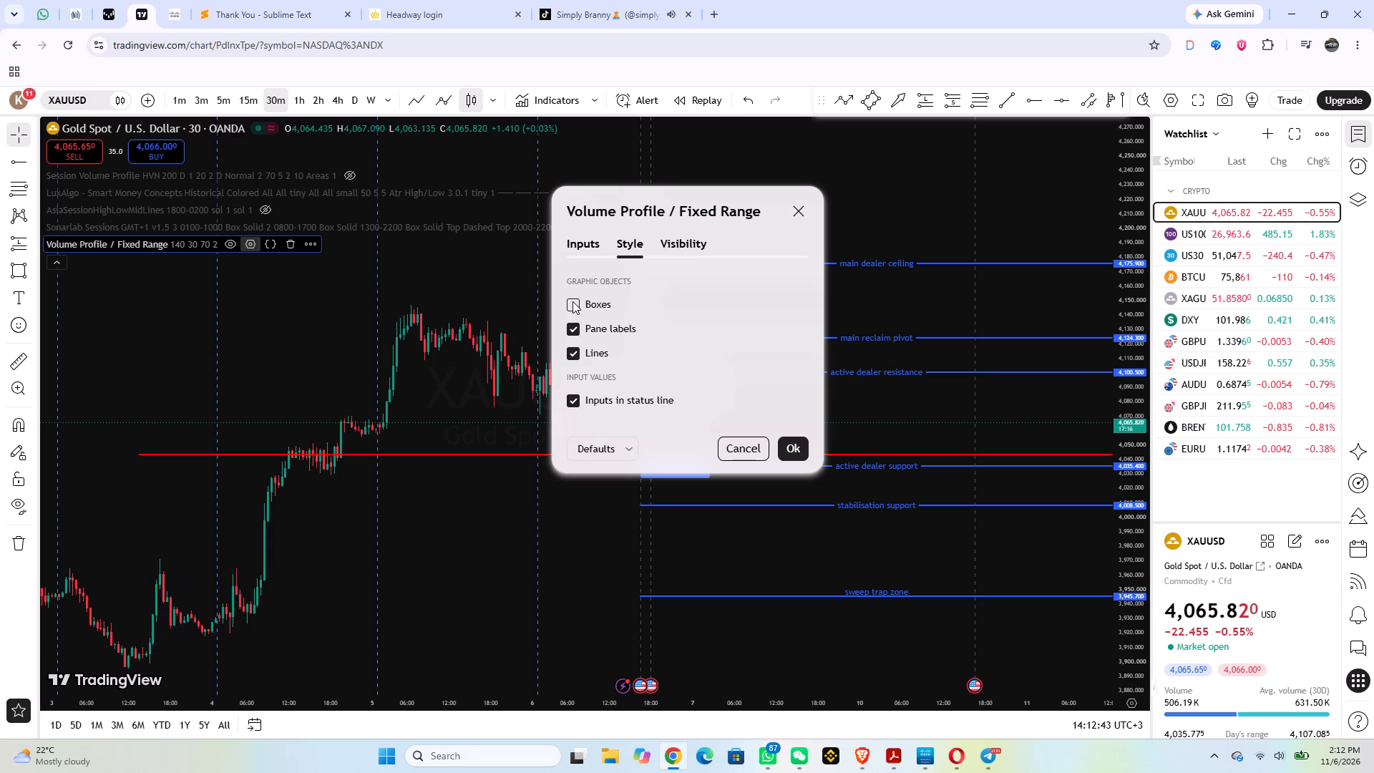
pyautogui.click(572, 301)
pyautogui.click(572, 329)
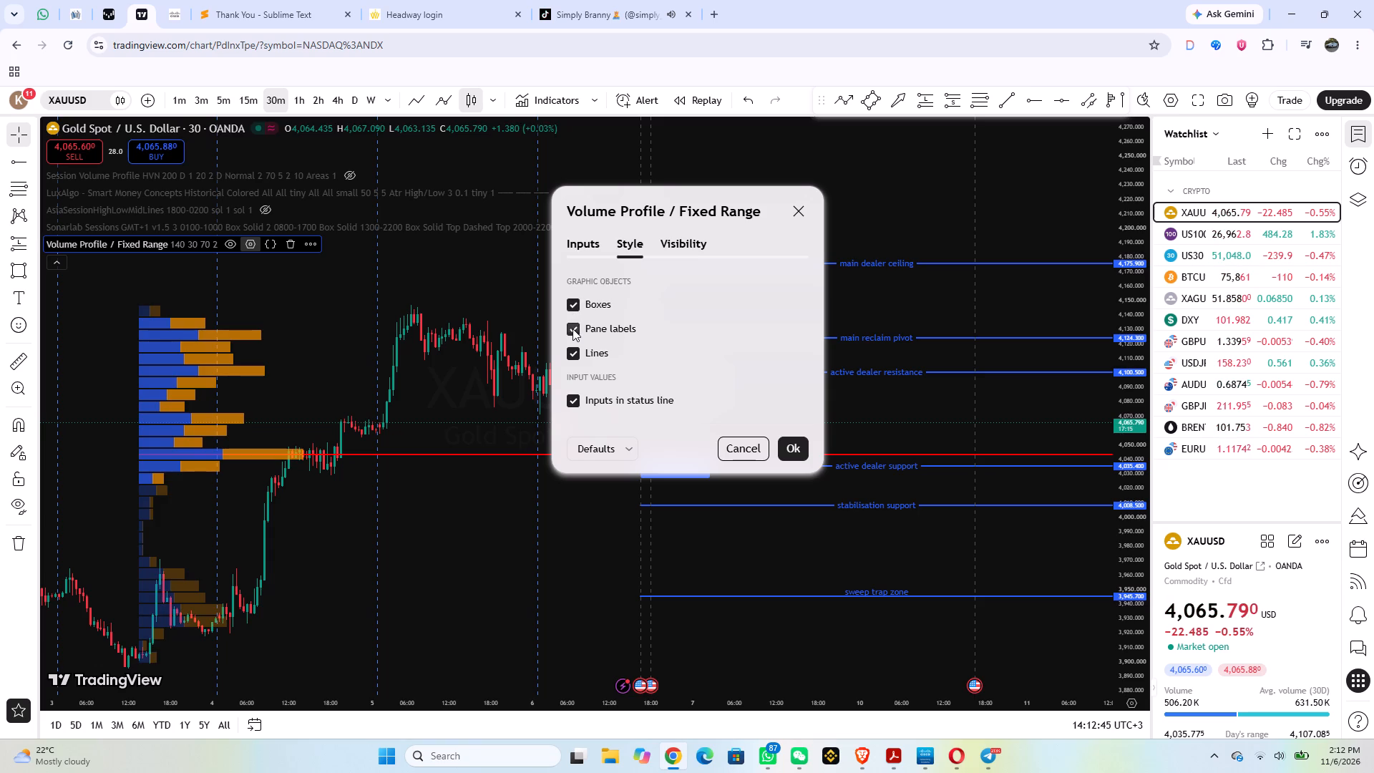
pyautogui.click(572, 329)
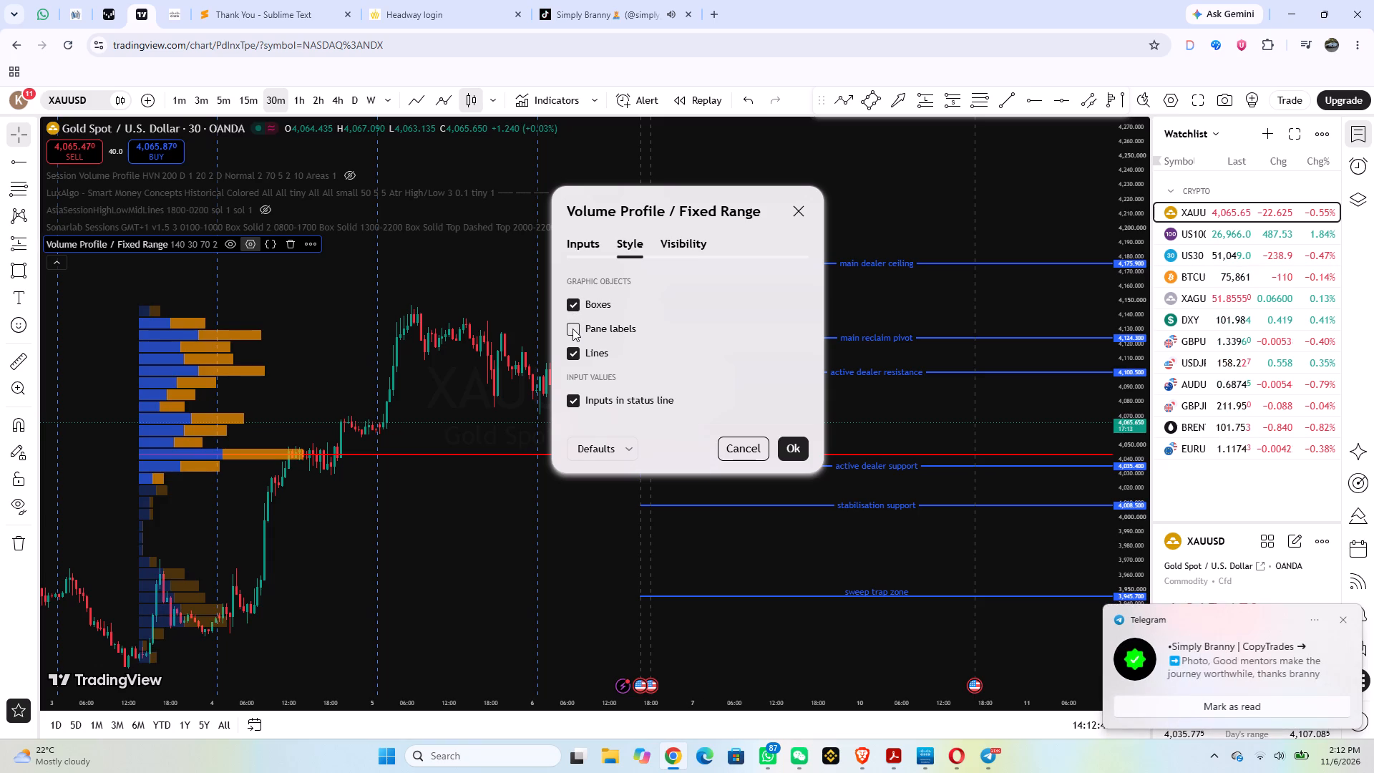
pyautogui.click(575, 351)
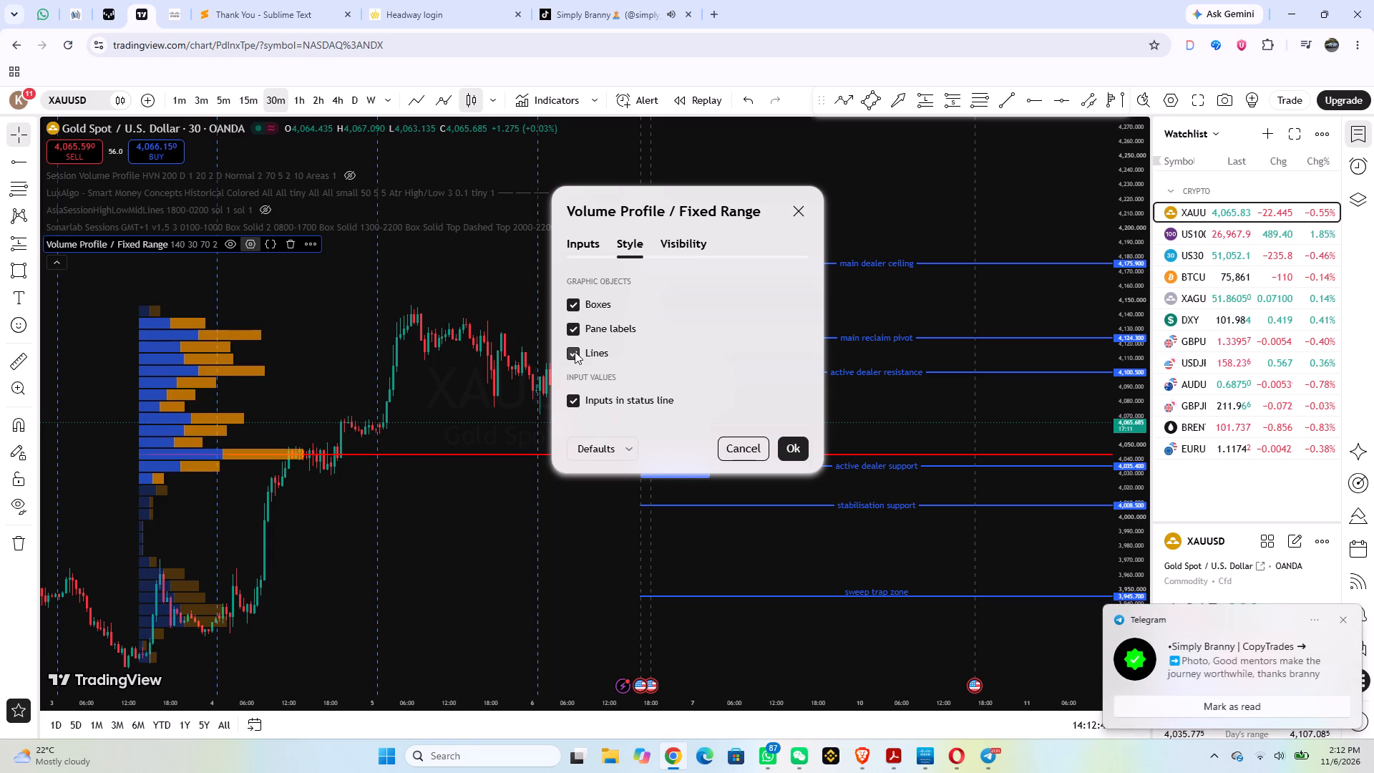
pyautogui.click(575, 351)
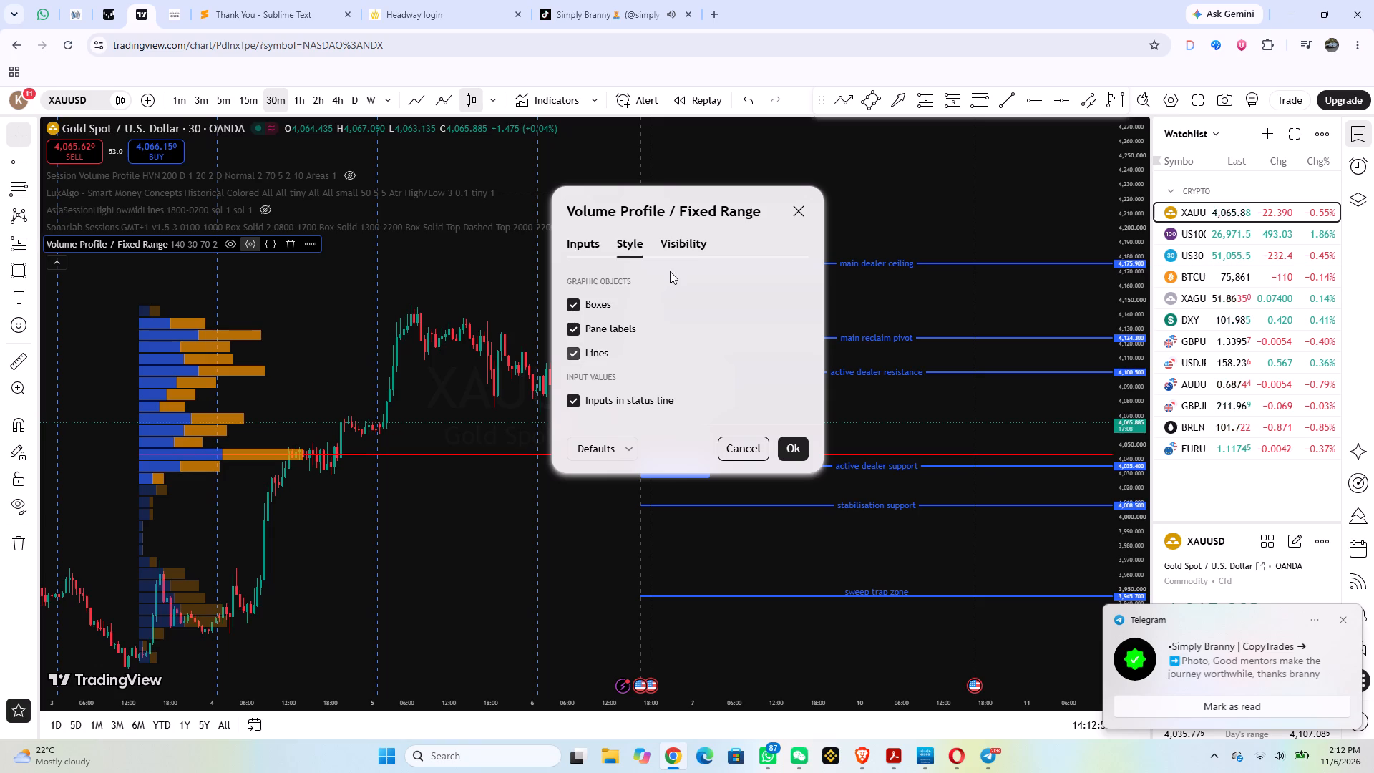
# View the indicator's visibility settings and check the TikTok live gold stream, returning to the TradingView chart.
pyautogui.click(684, 242)
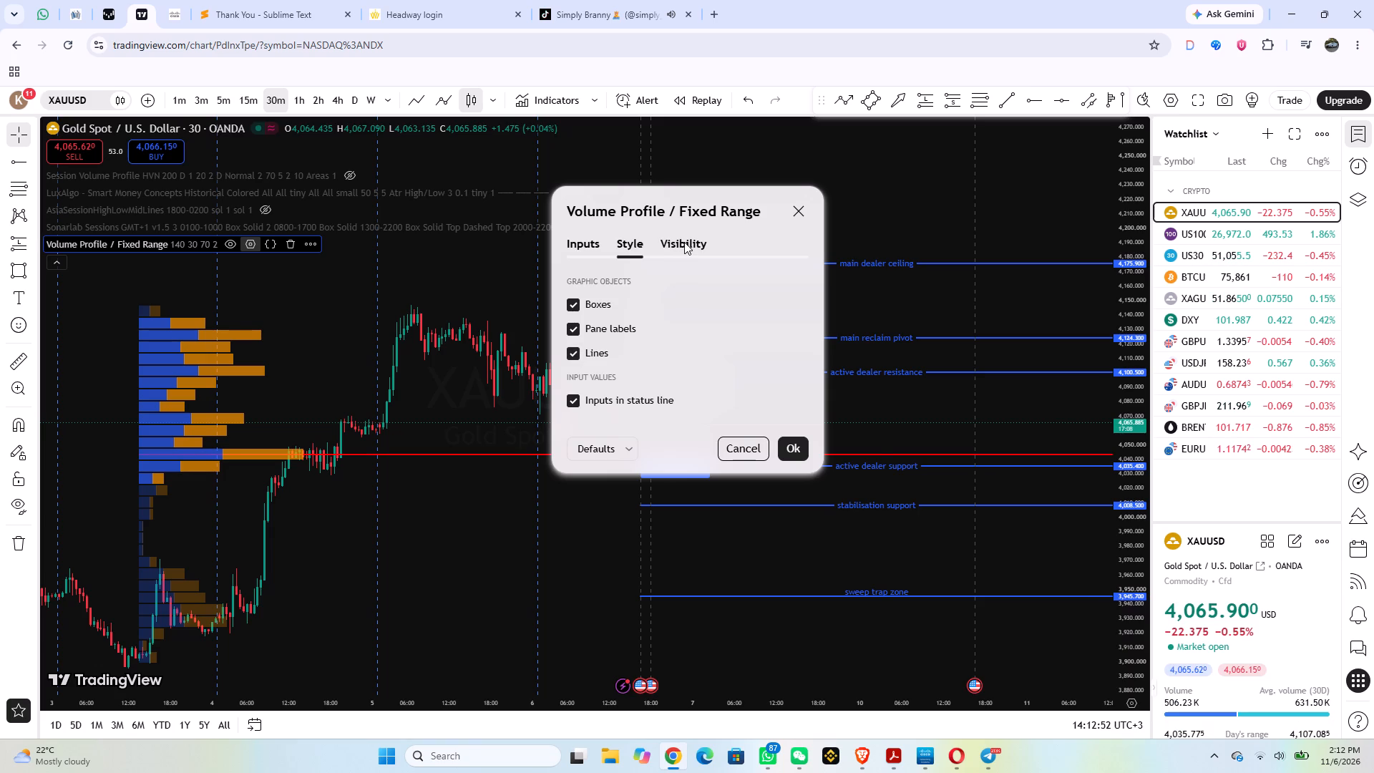
pyautogui.click(608, 0)
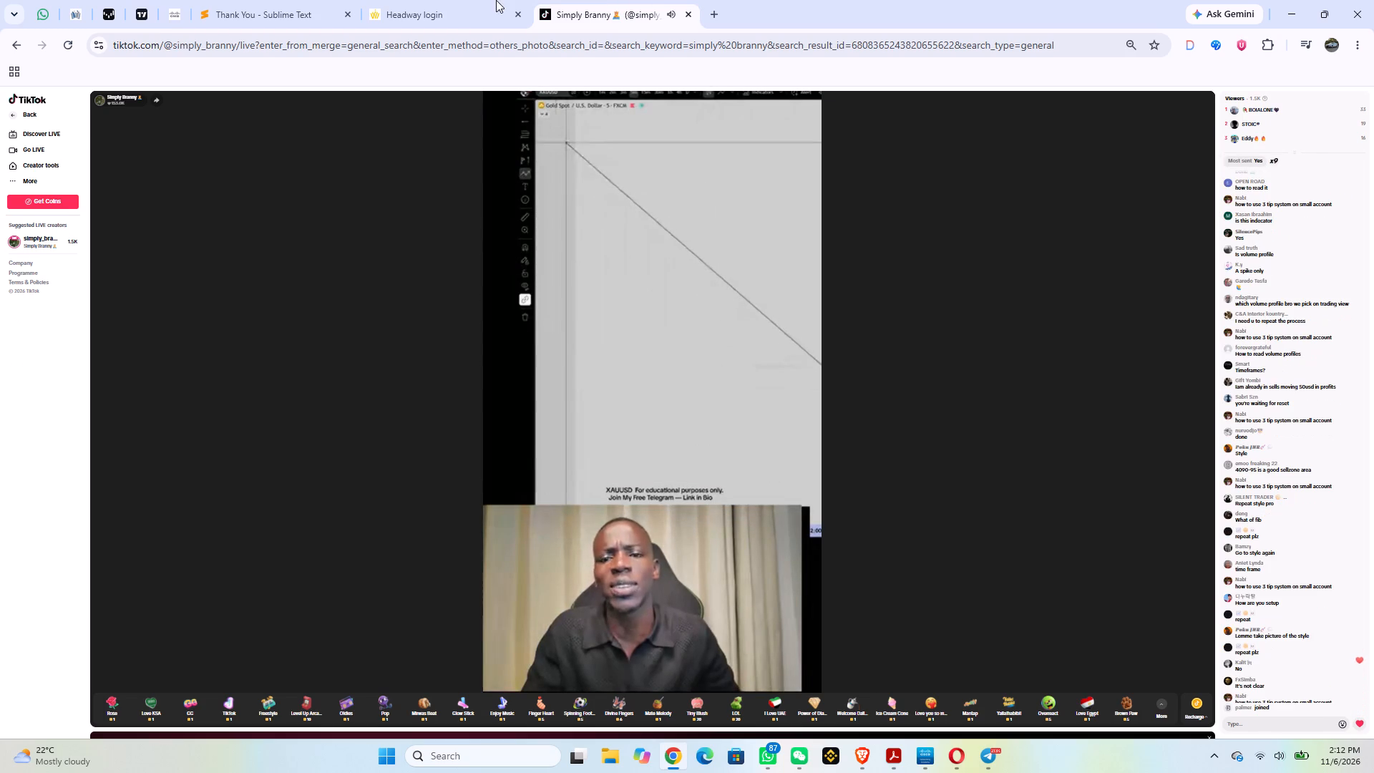
pyautogui.click(146, 8)
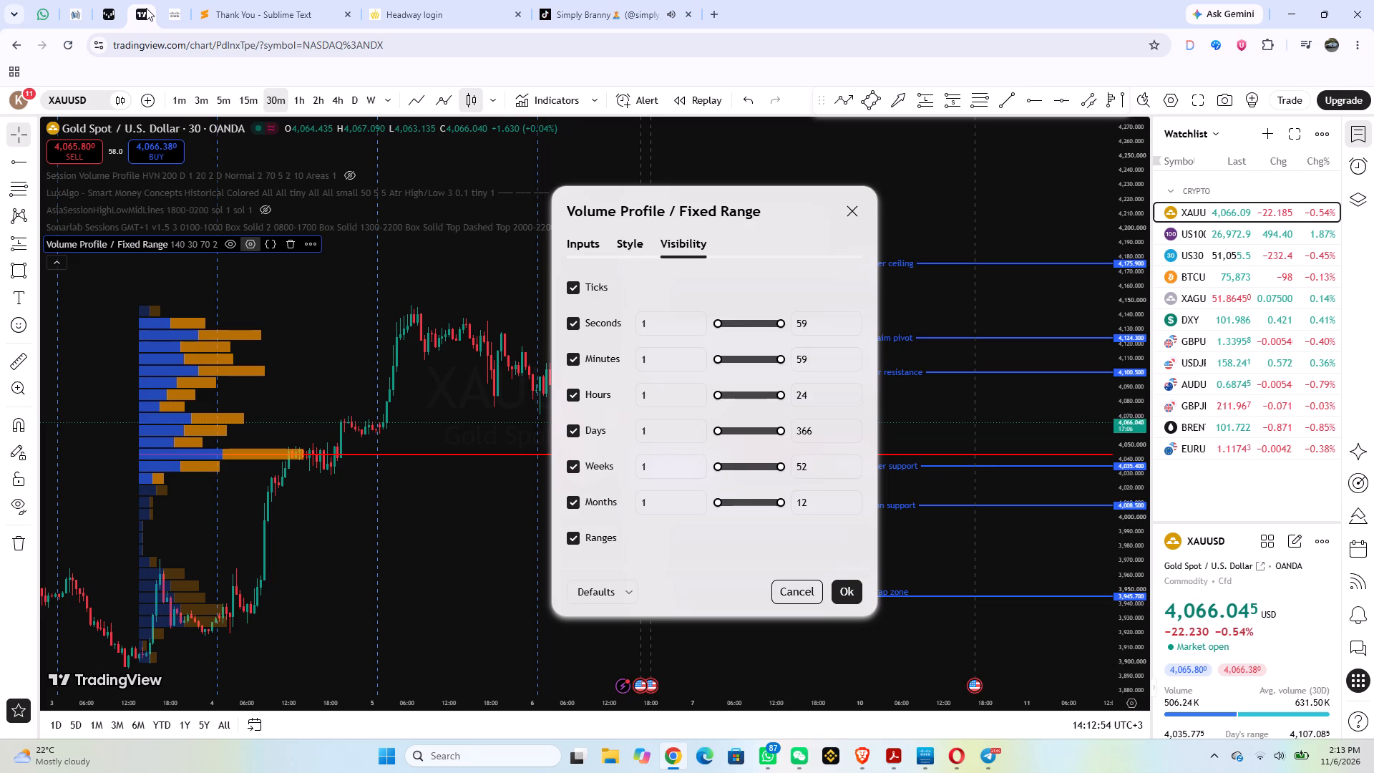
# Change the indicator's Value Area Up color to light cyan in its input settings.
pyautogui.click(595, 246)
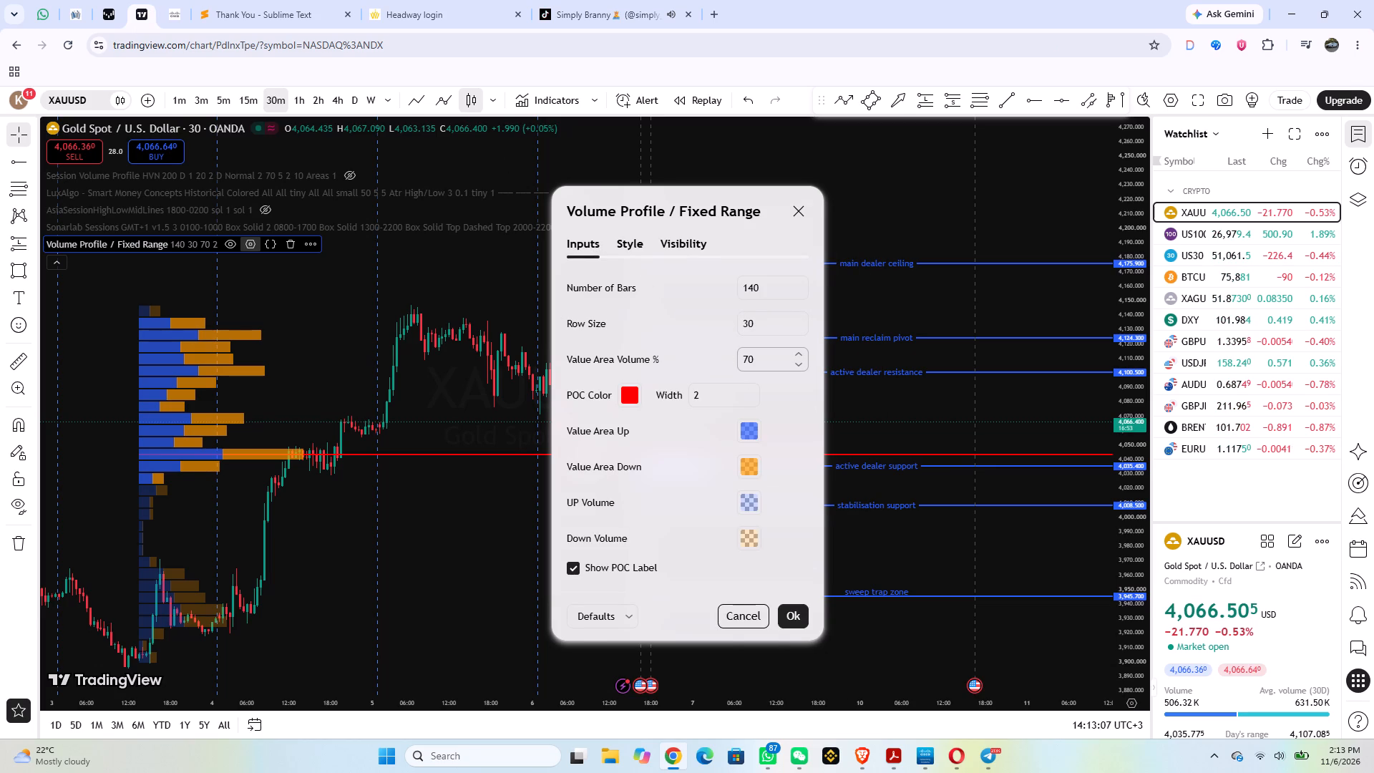
pyautogui.click(748, 429)
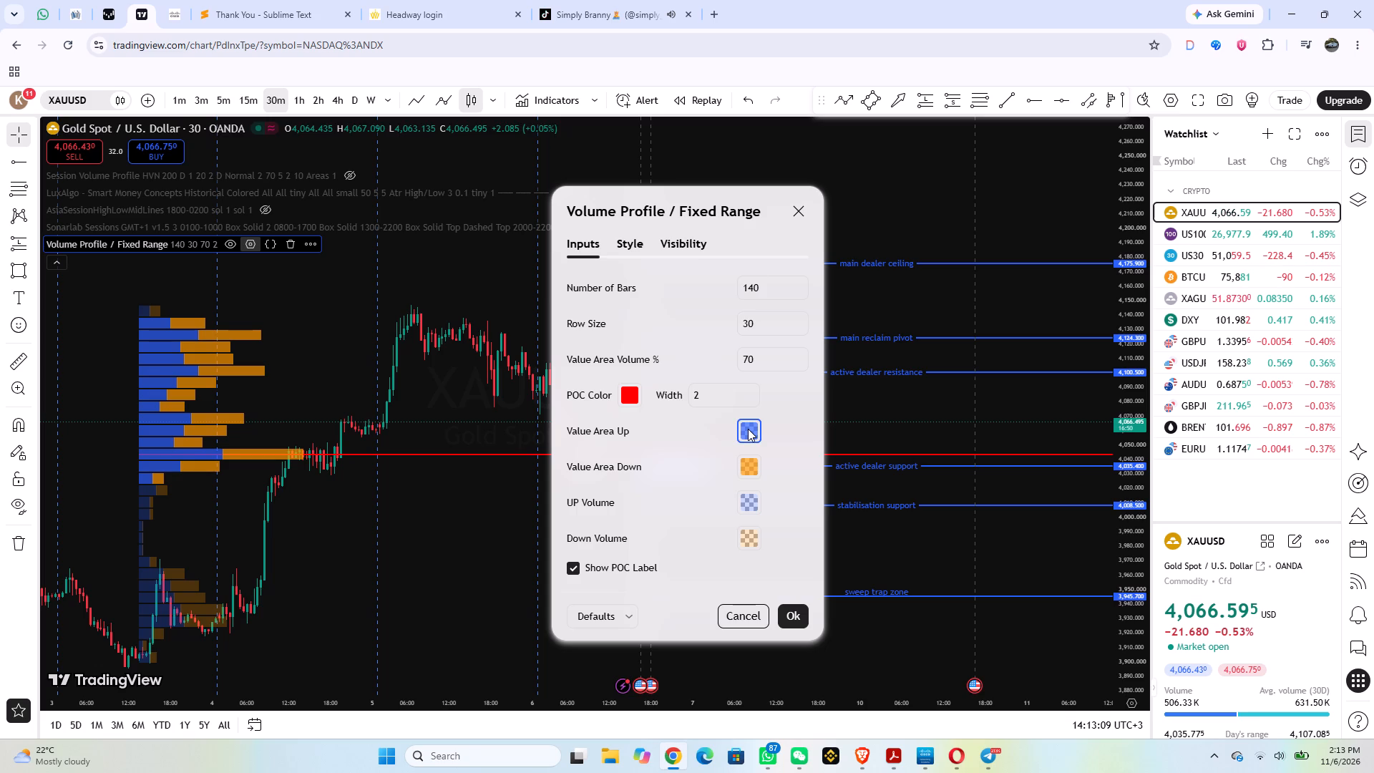
pyautogui.click(748, 429)
pyautogui.click(748, 429)
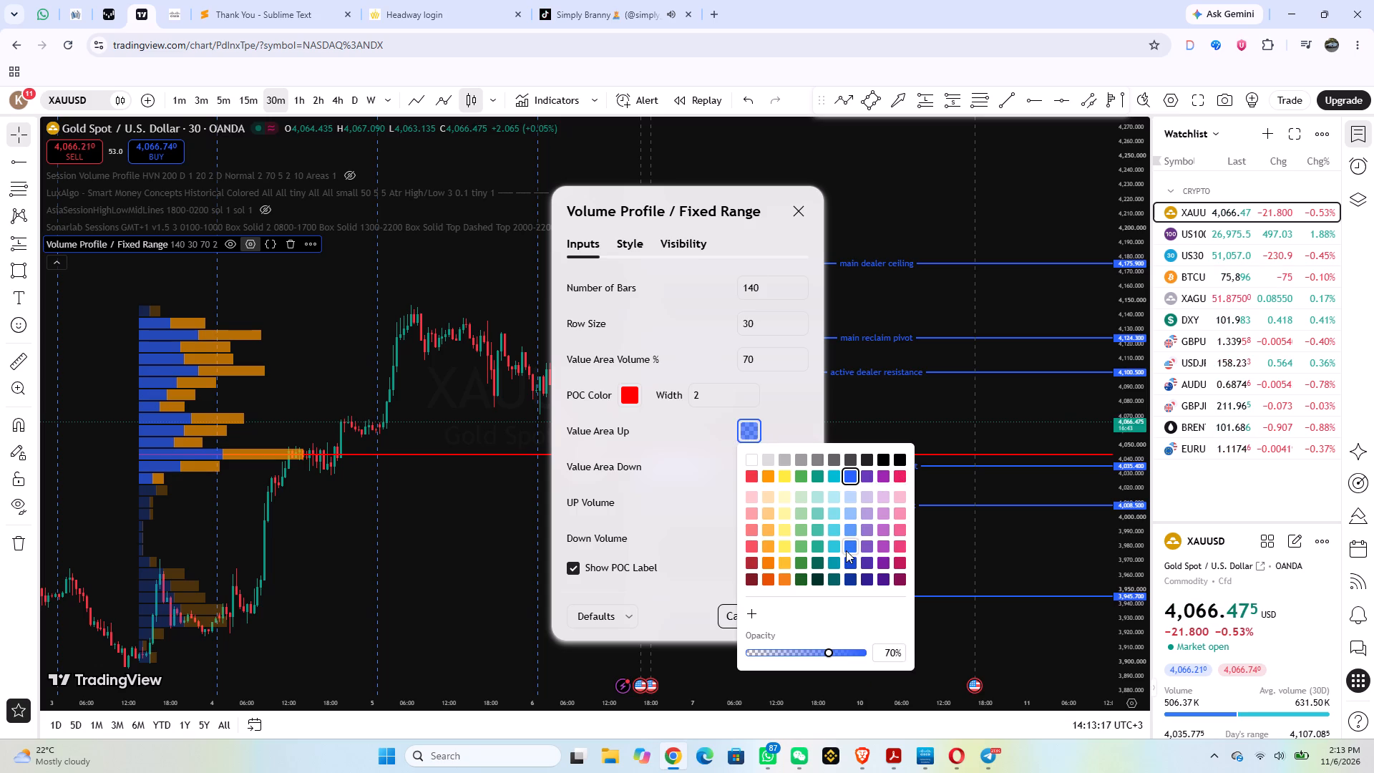
pyautogui.click(834, 532)
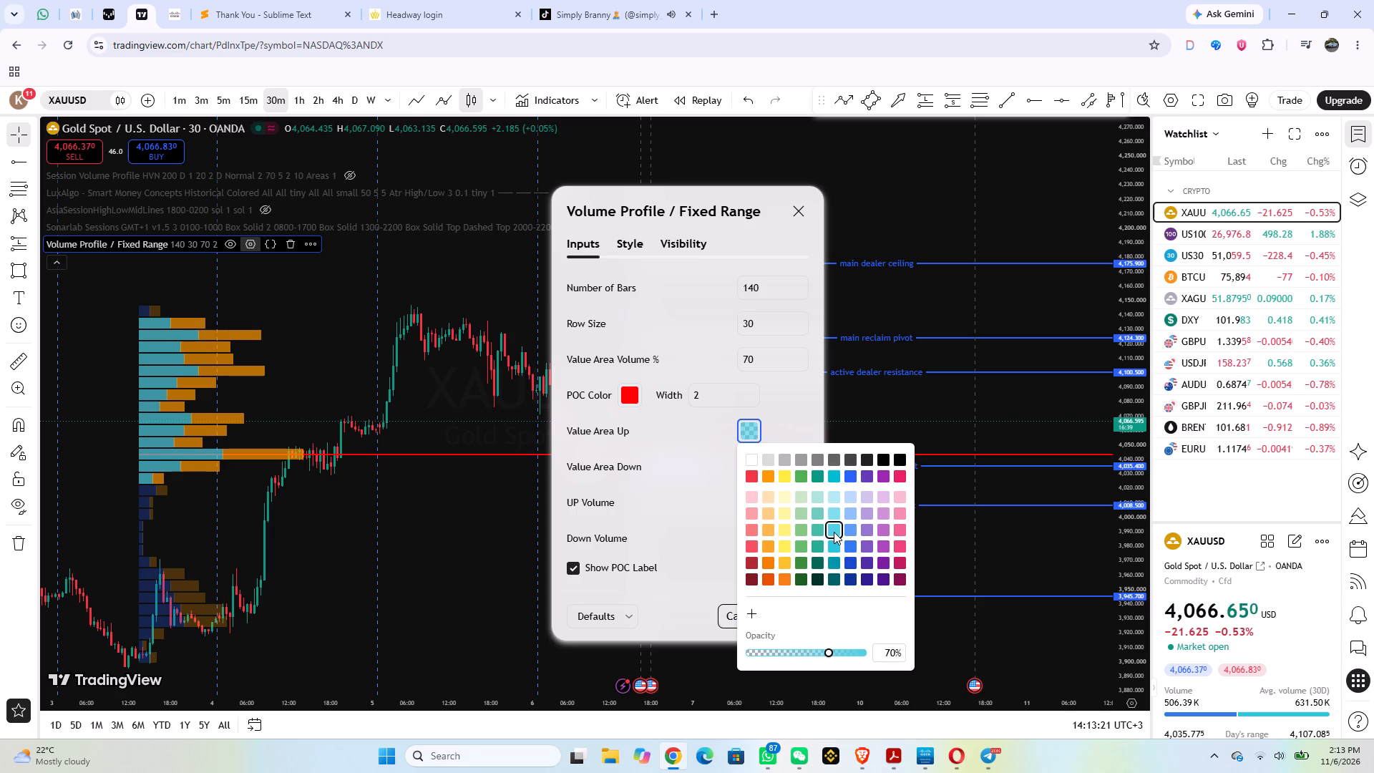
pyautogui.click(717, 475)
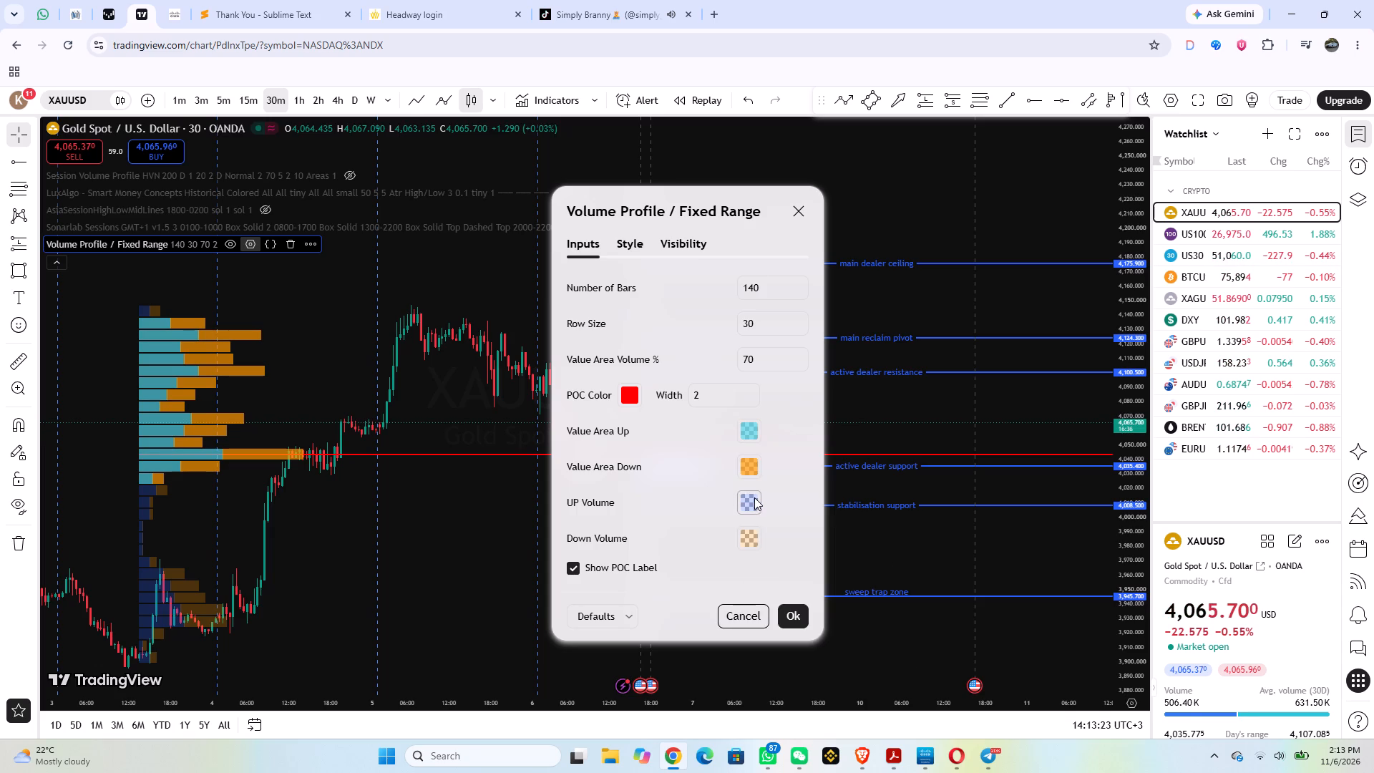
# Open the indicator's Value Area Down color for editing.
pyautogui.click(754, 472)
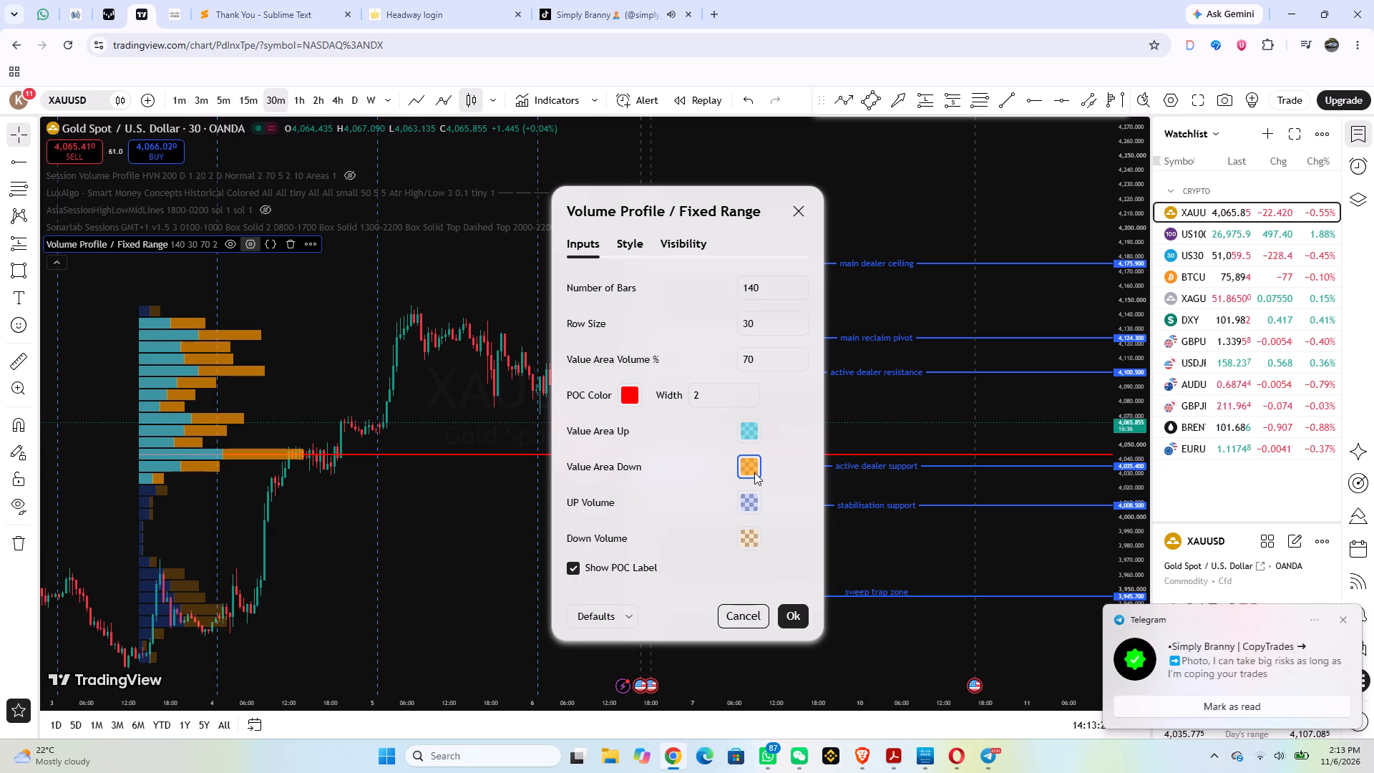
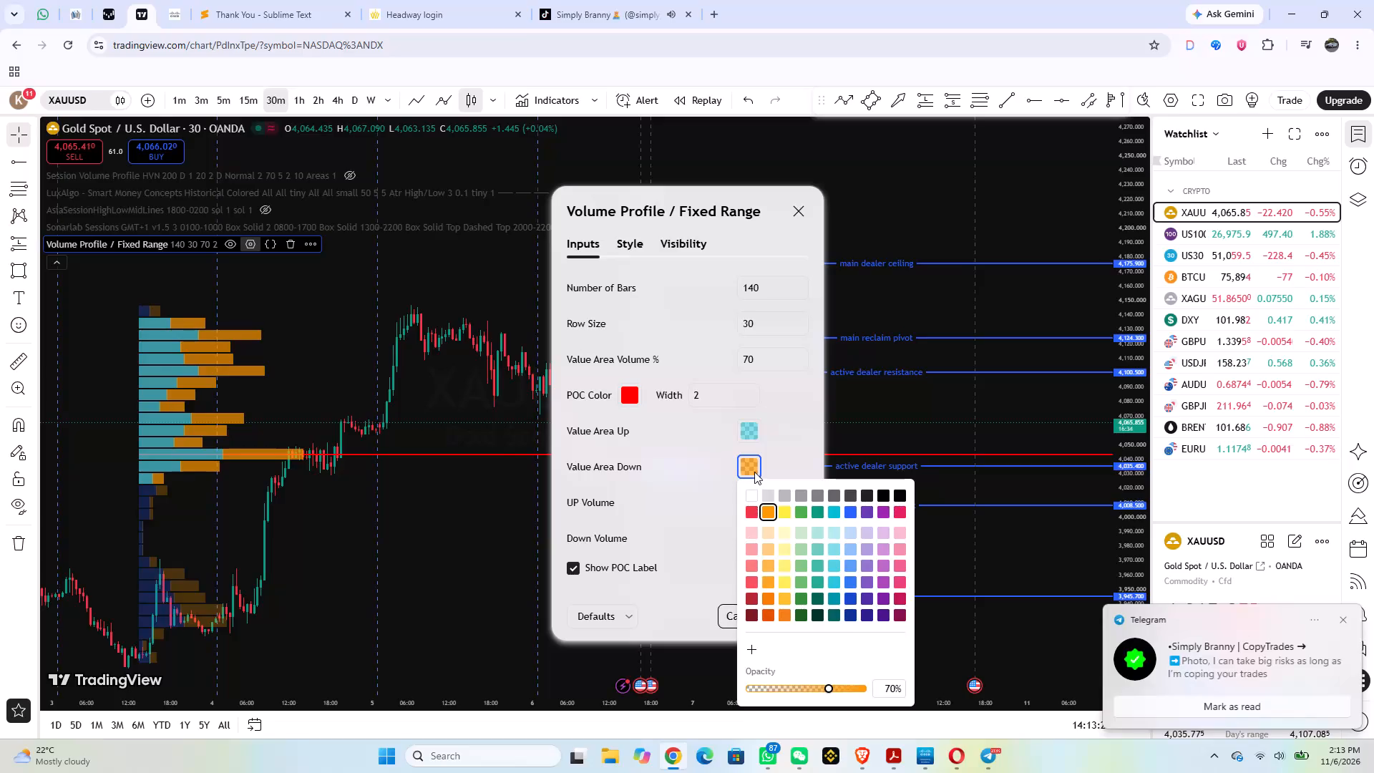
# Try teal for the indicator's Value Area Down color, then set it to red.
pyautogui.click(817, 509)
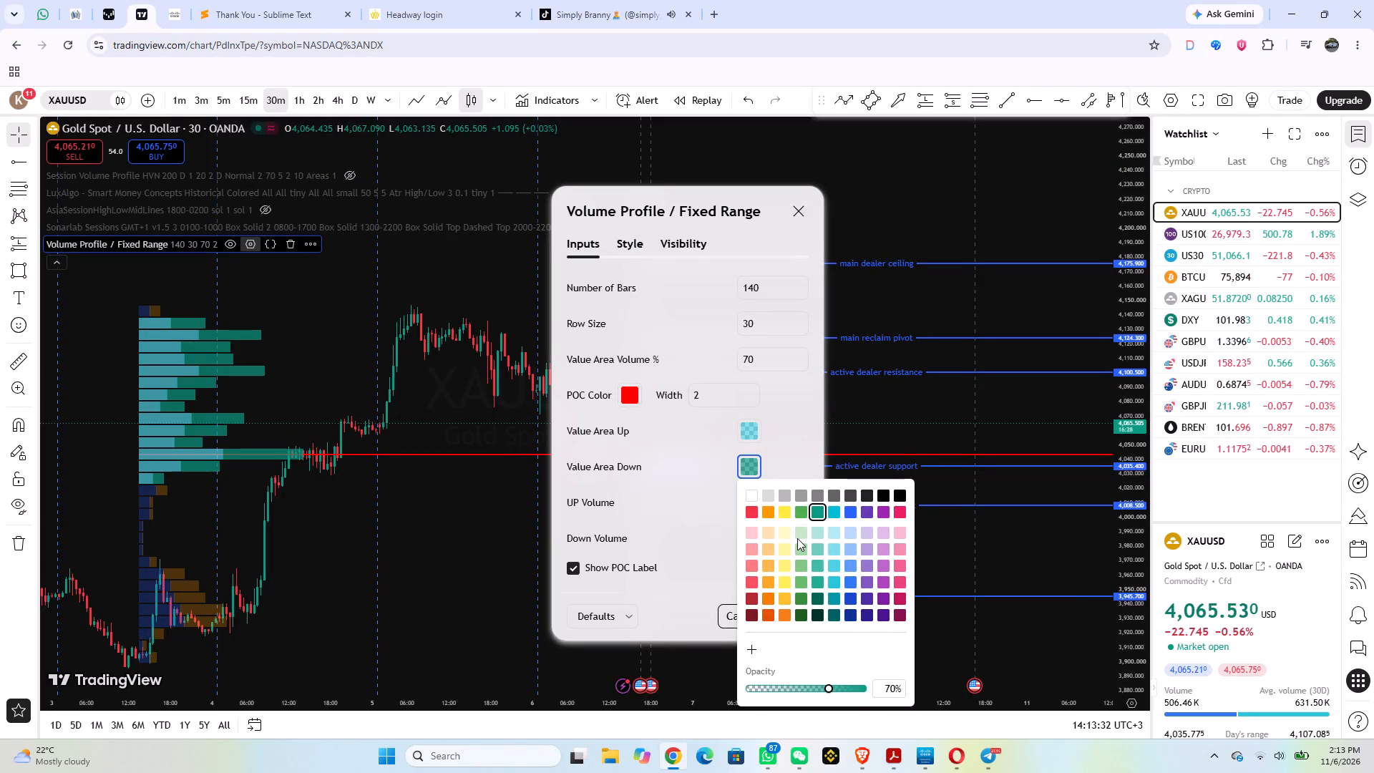
pyautogui.click(756, 514)
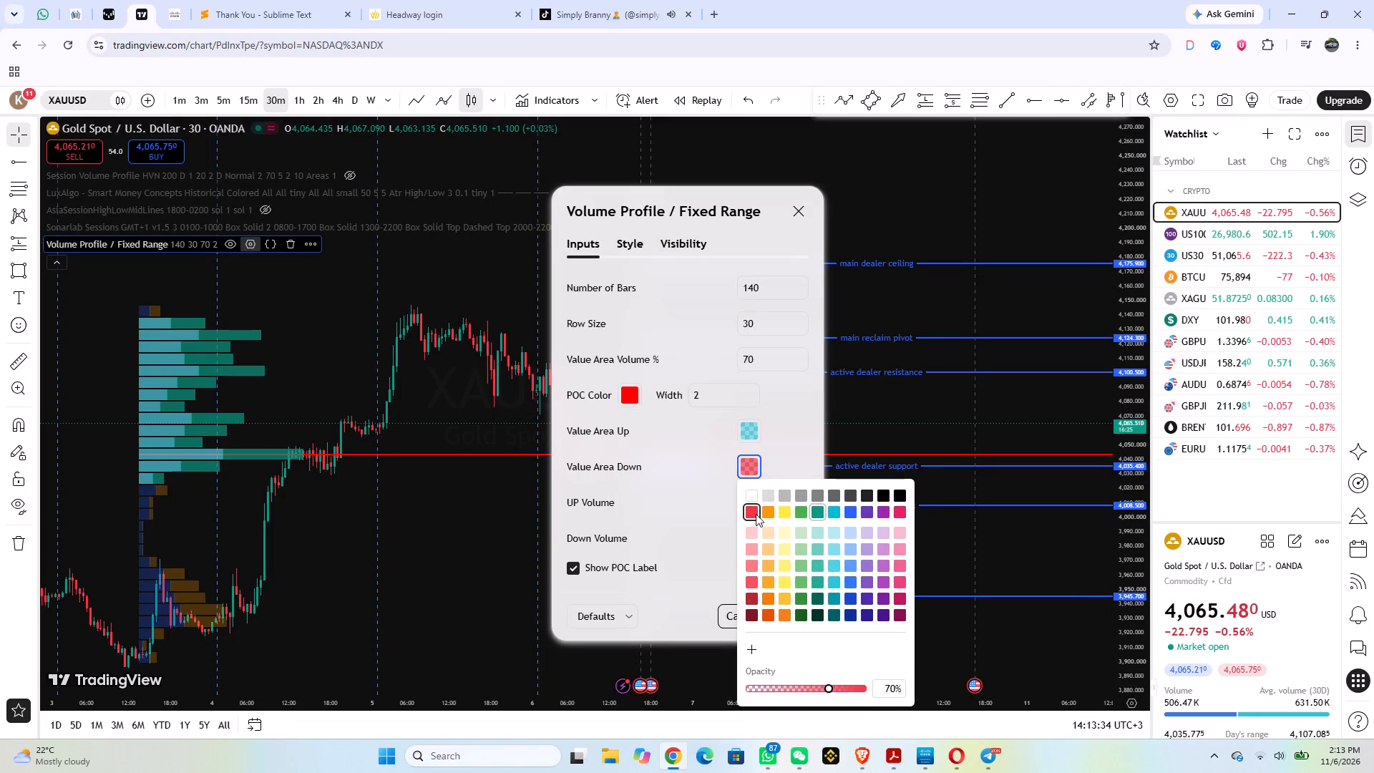
pyautogui.click(681, 520)
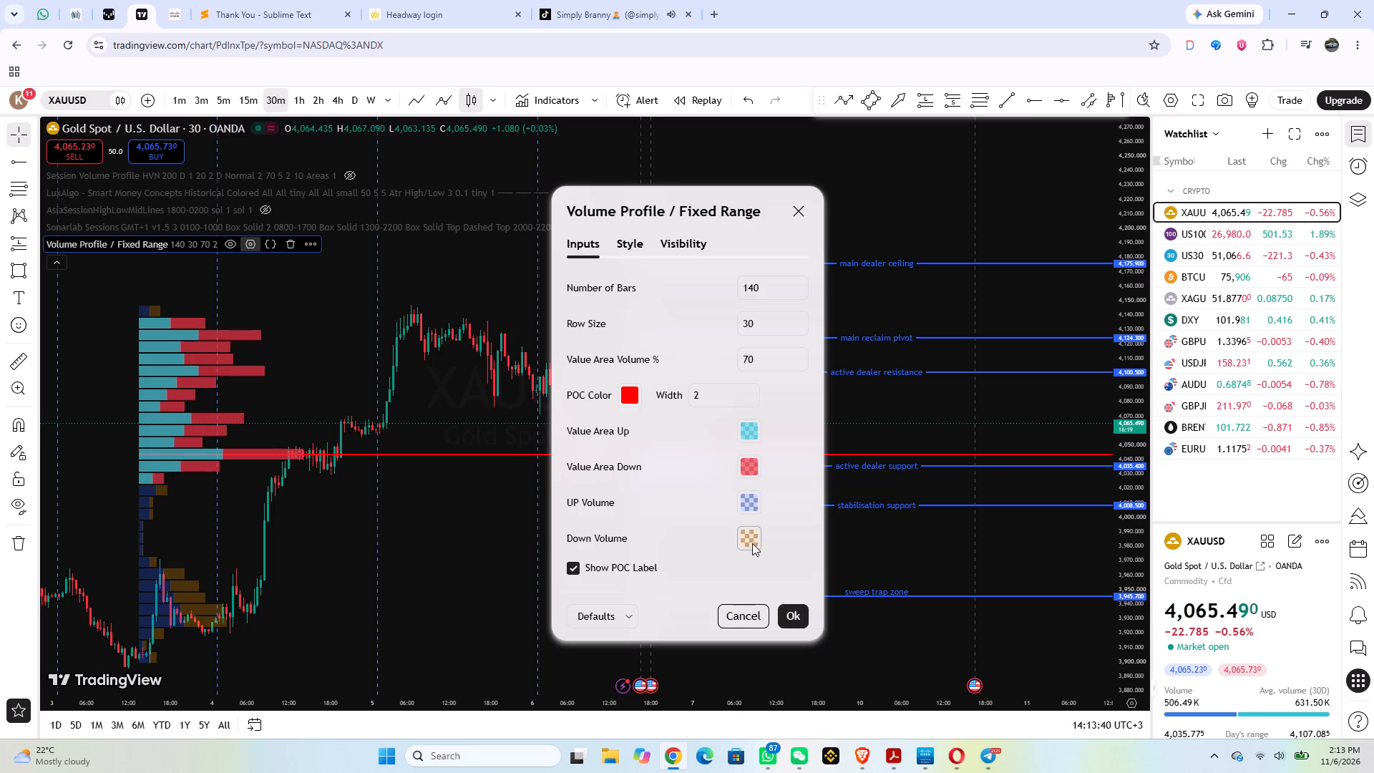
# Set the indicator's UP Volume color to deep purple and close the indicator settings.
pyautogui.click(750, 505)
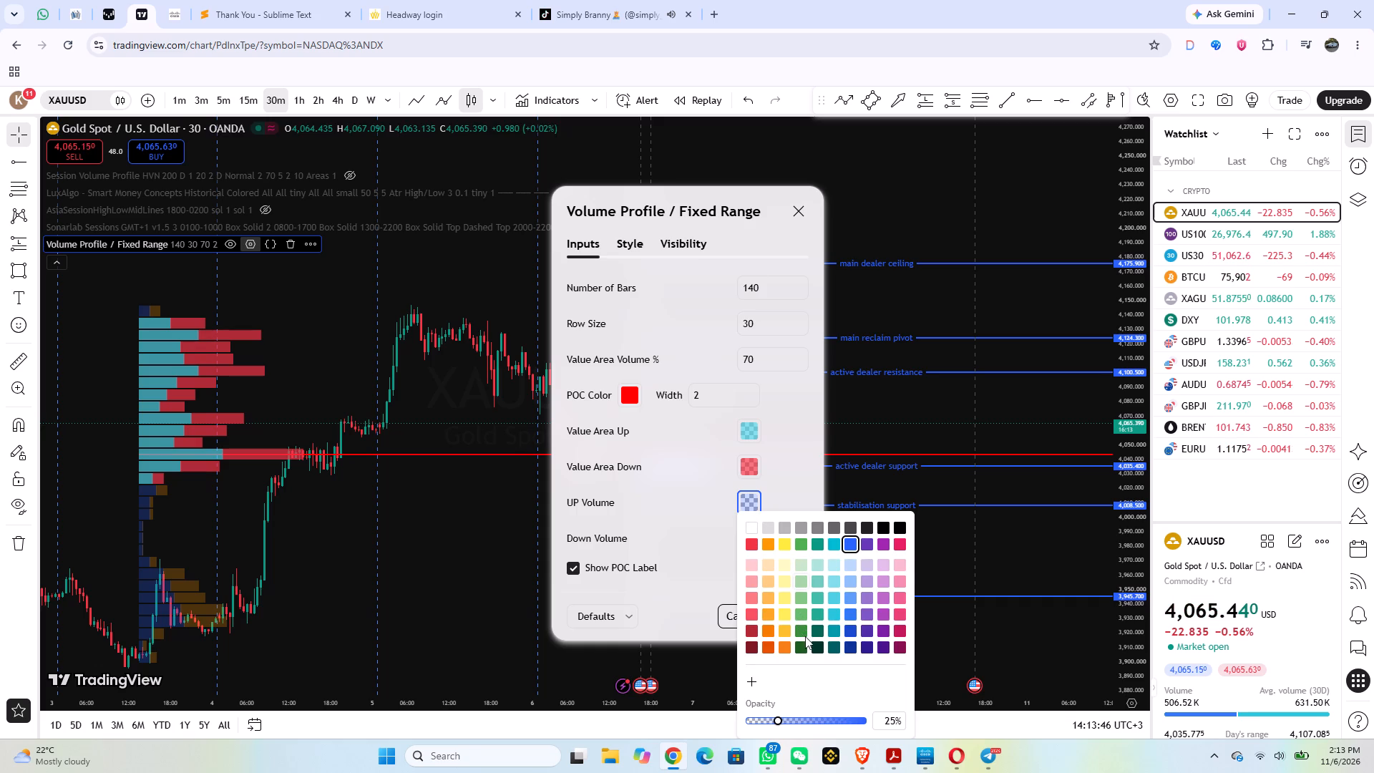
pyautogui.click(867, 540)
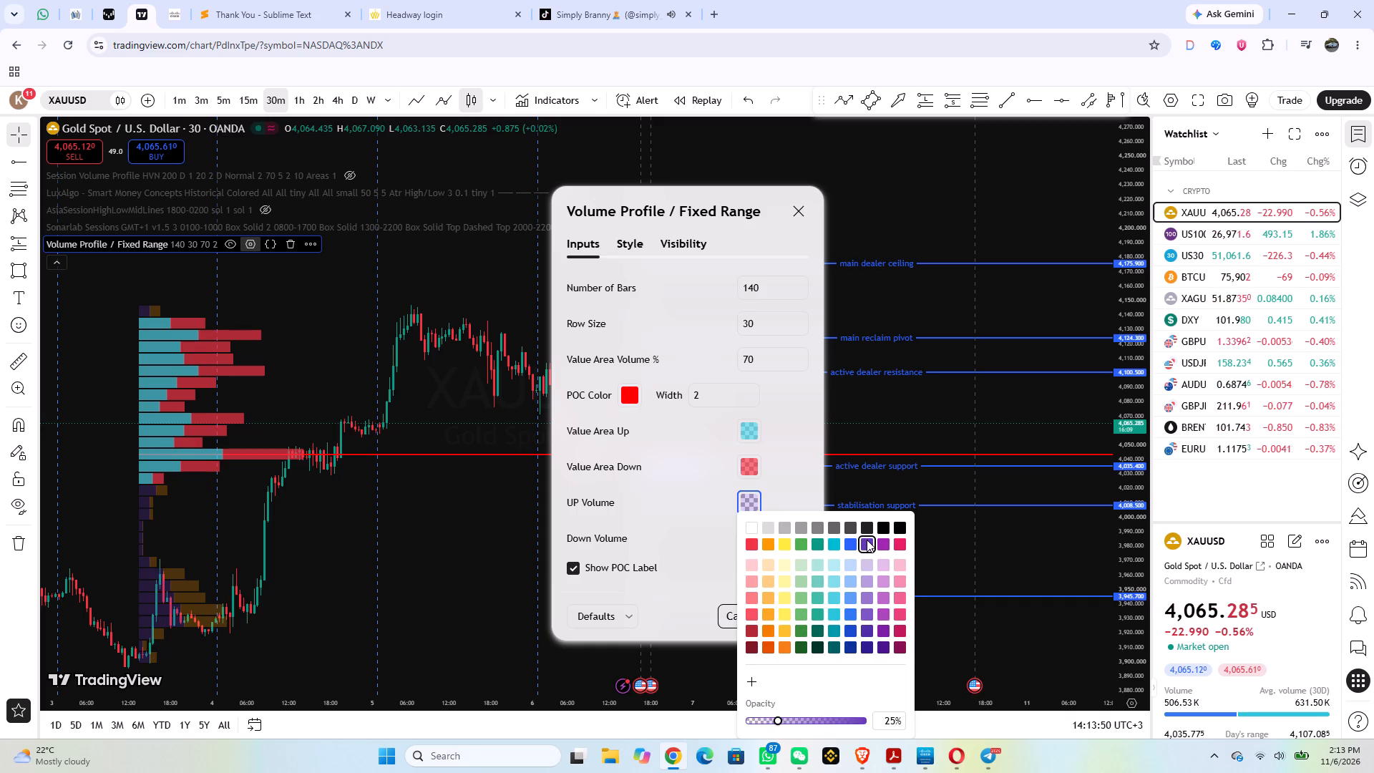
pyautogui.click(487, 554)
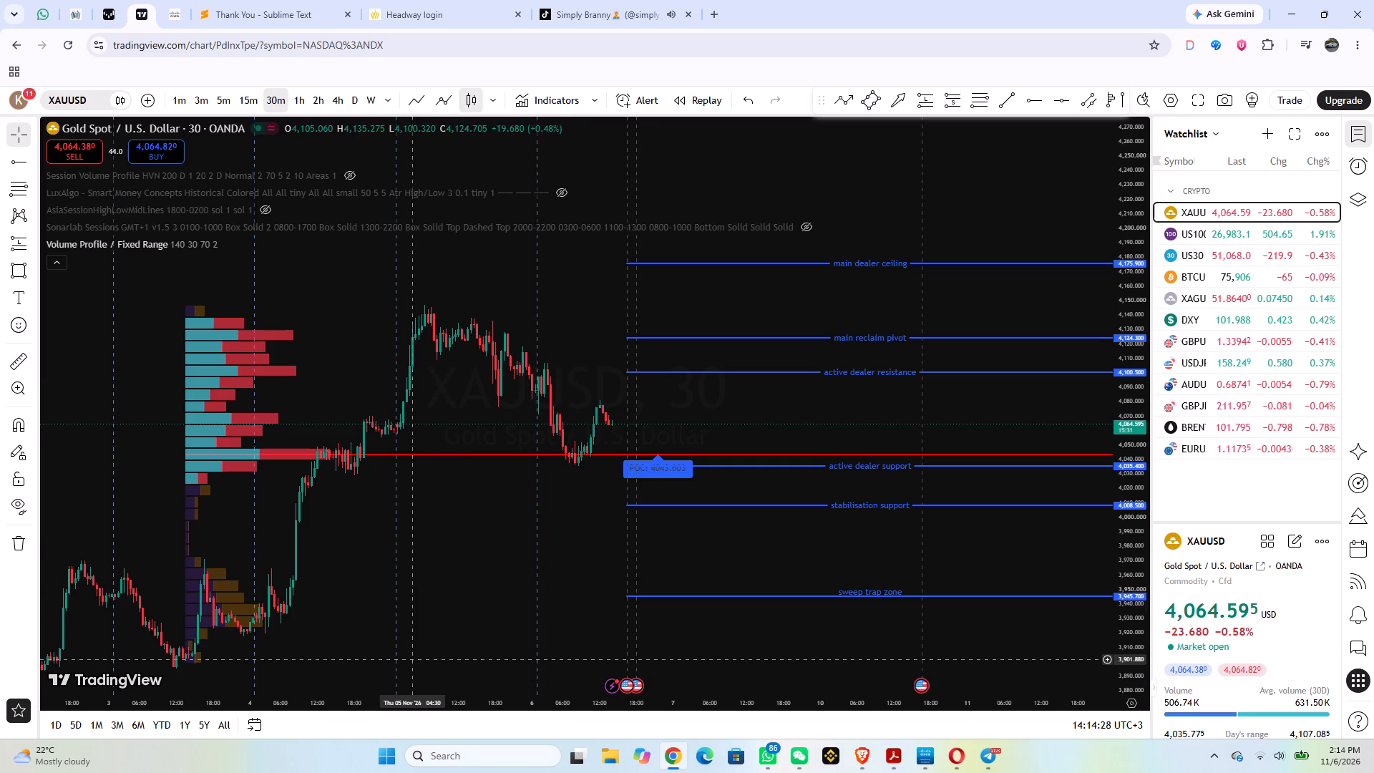
# Switch to the TikTok live stream to check the demonstrated FRVP input settings, and return to the TradingView XAUUSD chart.
pyautogui.moveTo(429, 607); pyautogui.dragTo(381, 496)
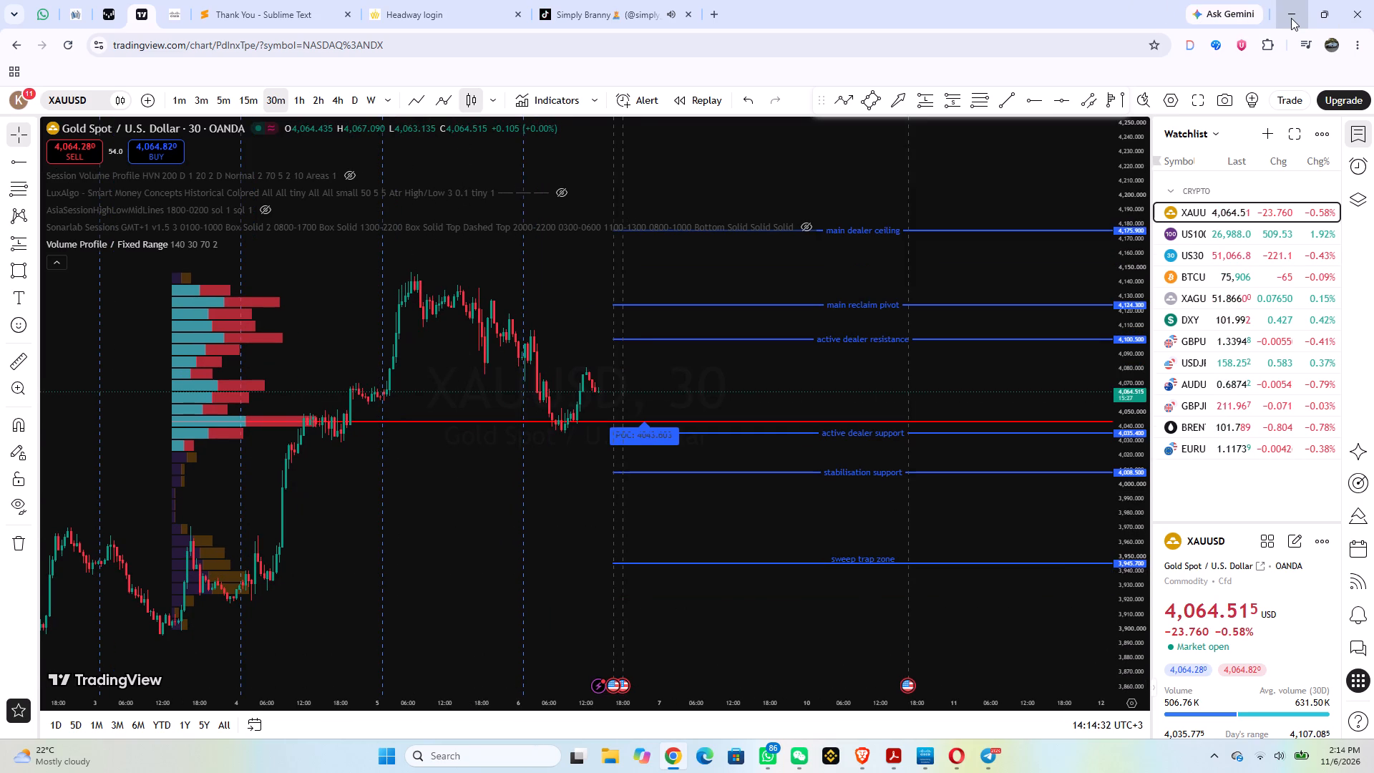
pyautogui.click(656, 8)
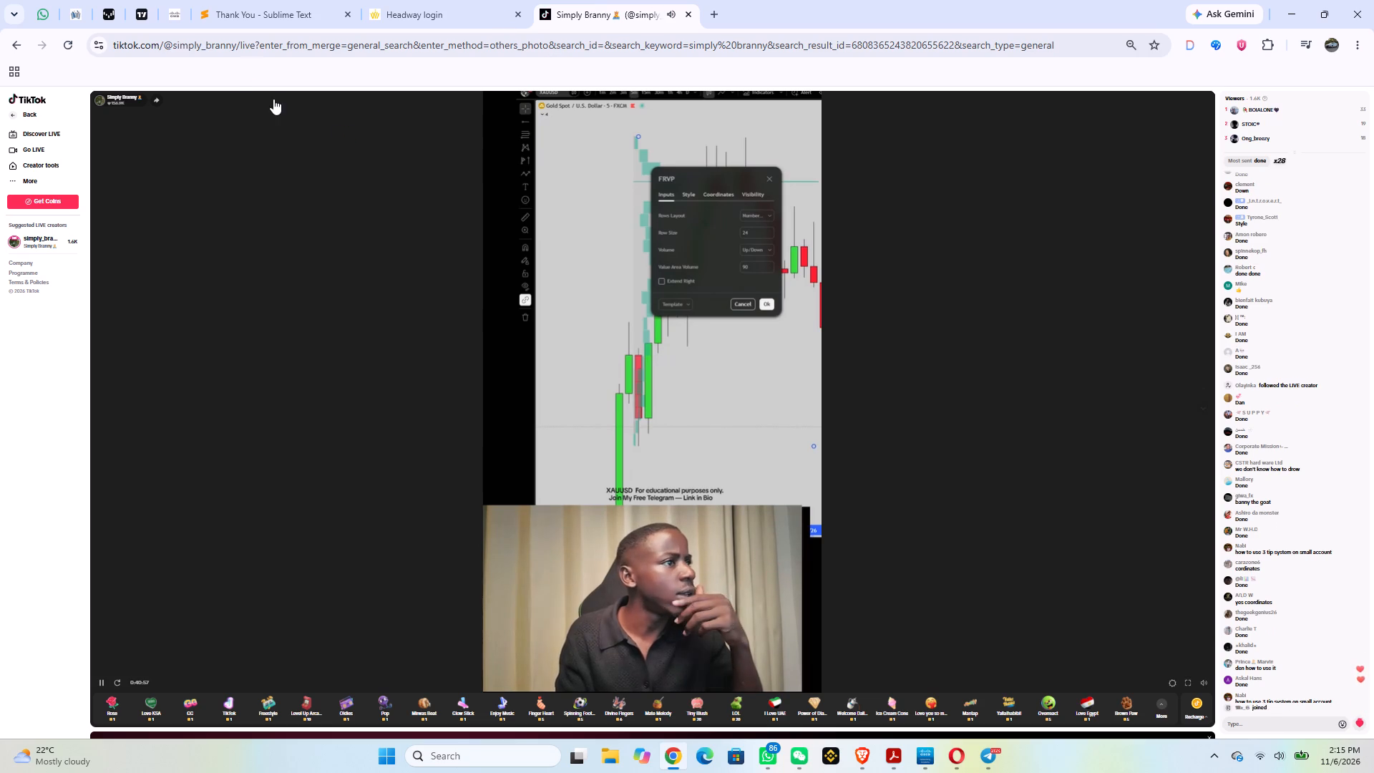
pyautogui.click(150, 6)
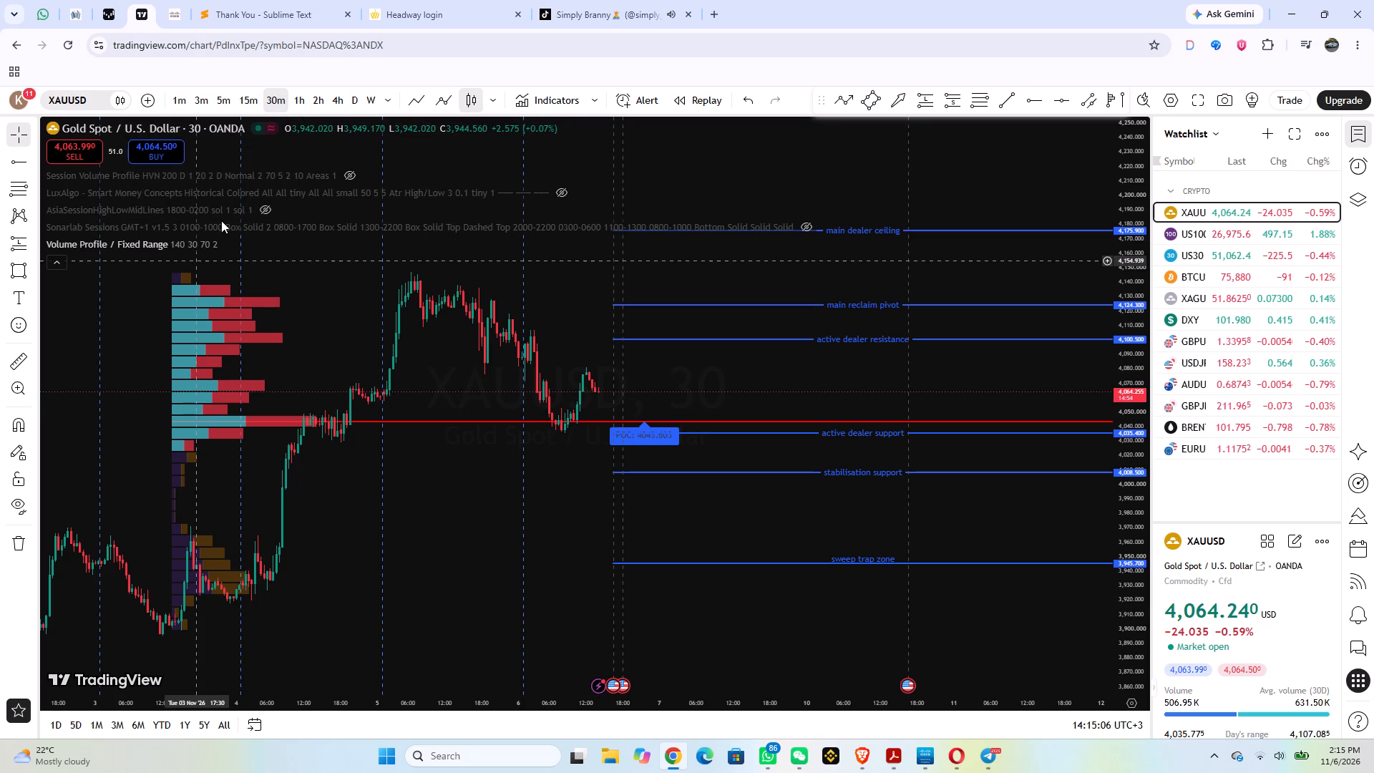
# Switch to the TikTok live gold stream to check the streamer's chart.
pyautogui.click(622, 0)
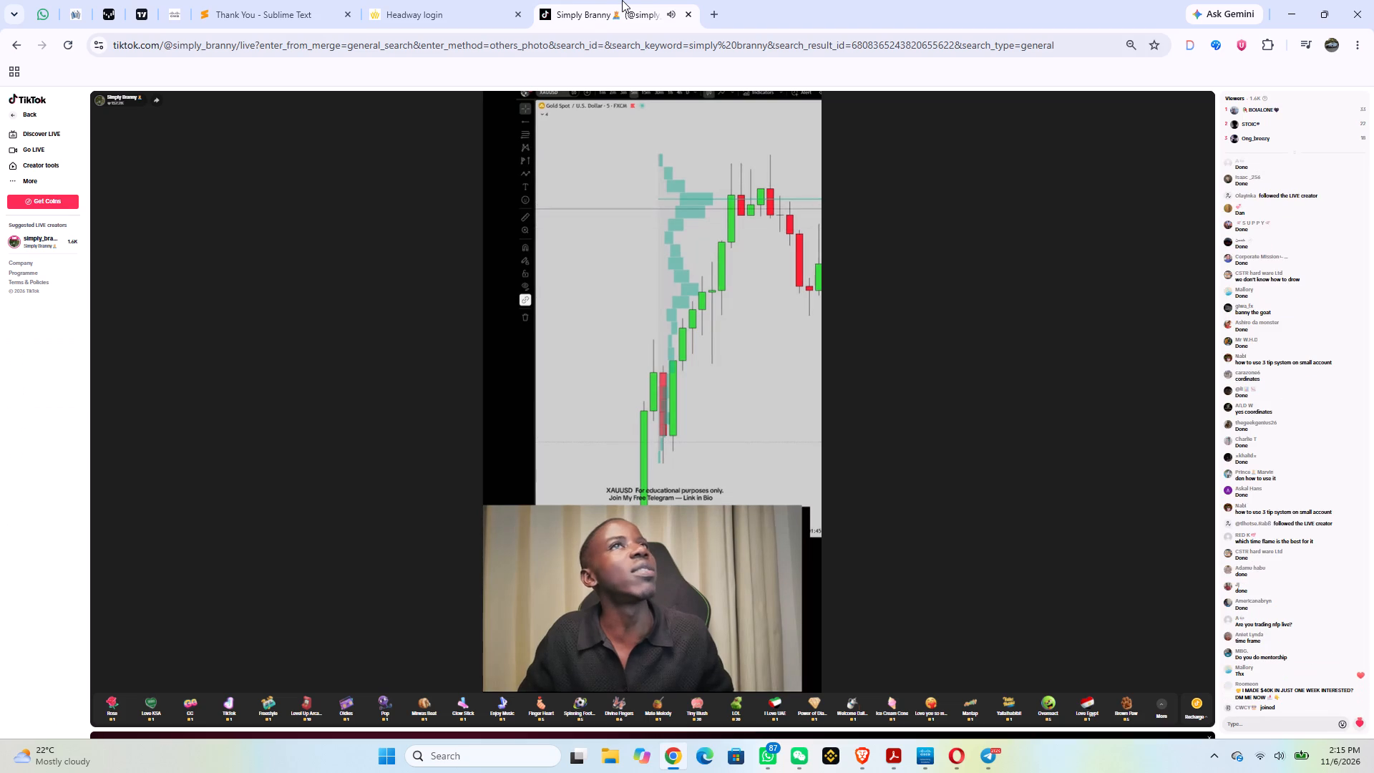
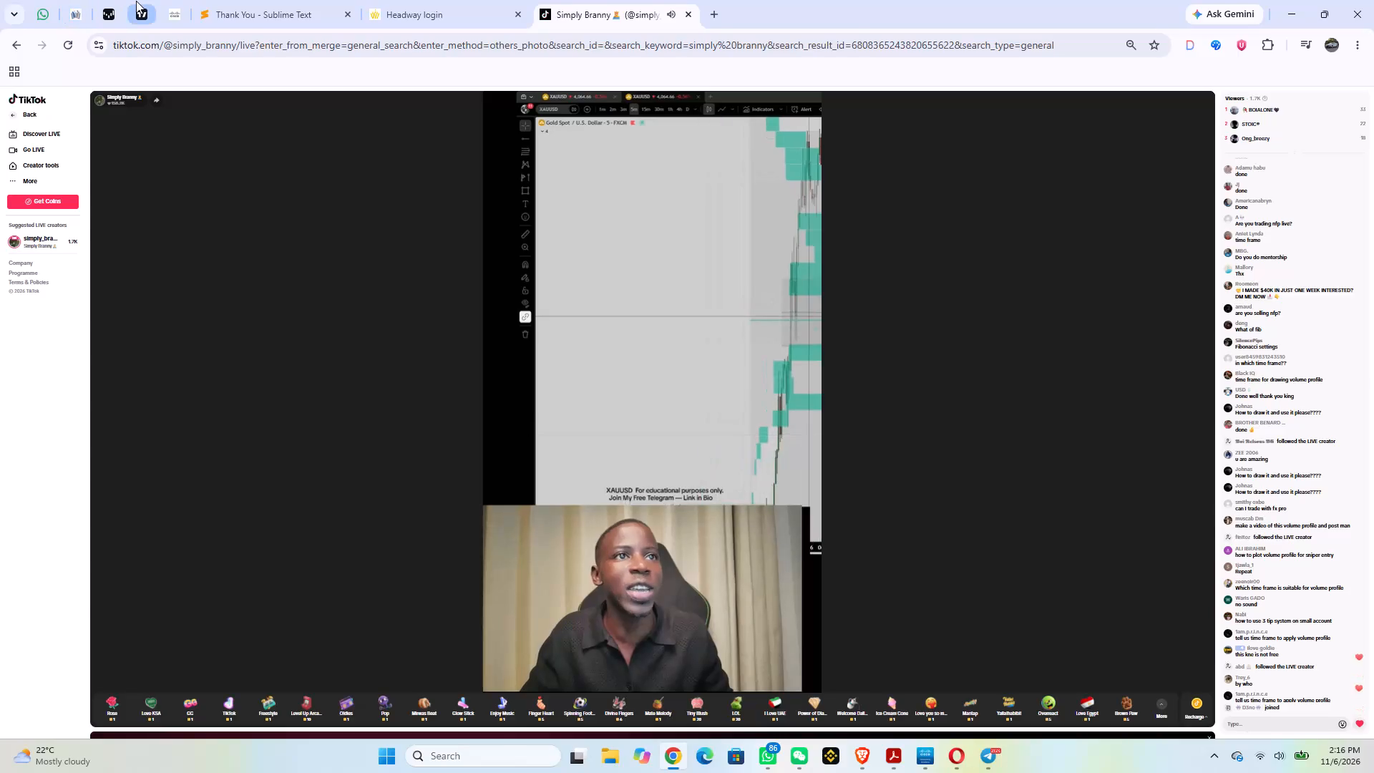
# Return to the TradingView gold chart and remove the Volume Profile / Fixed Range indicator.
pyautogui.click(136, 1)
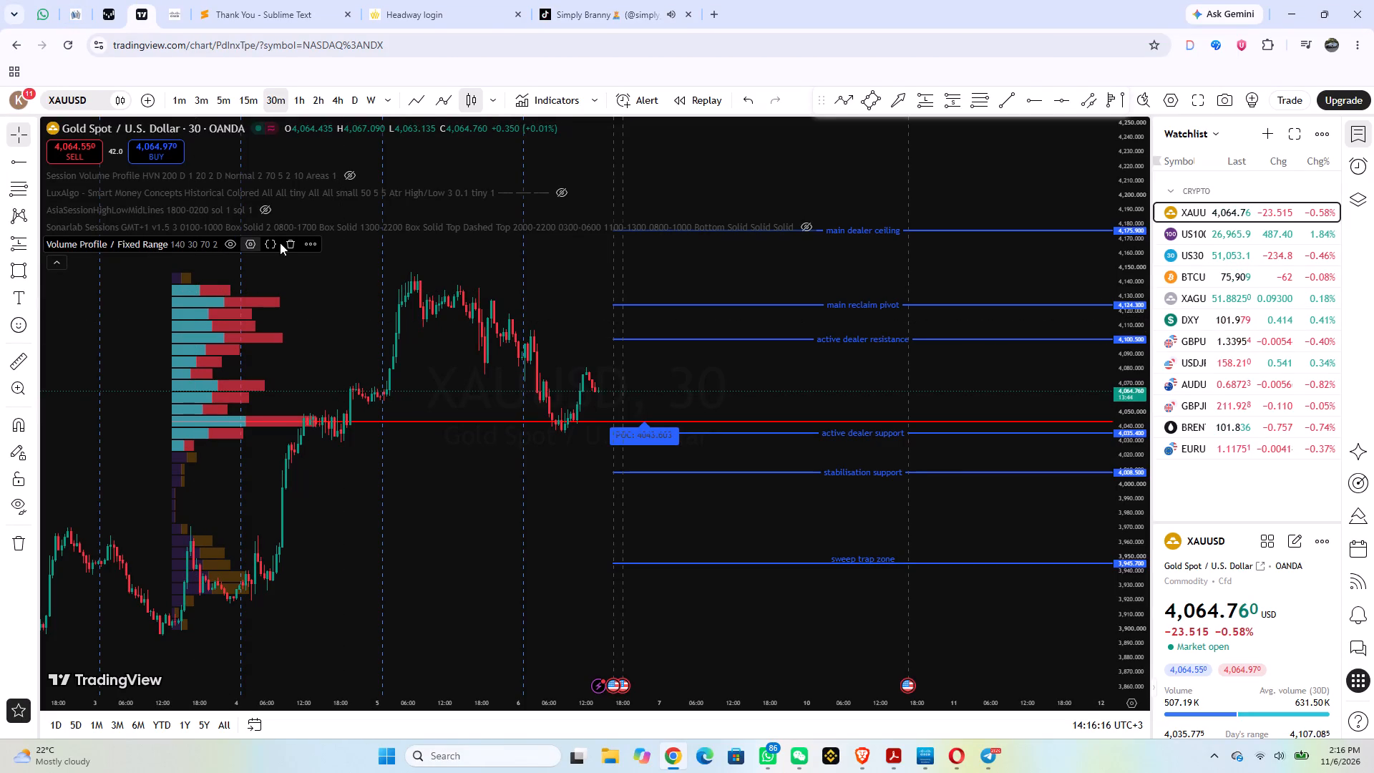
pyautogui.click(293, 243)
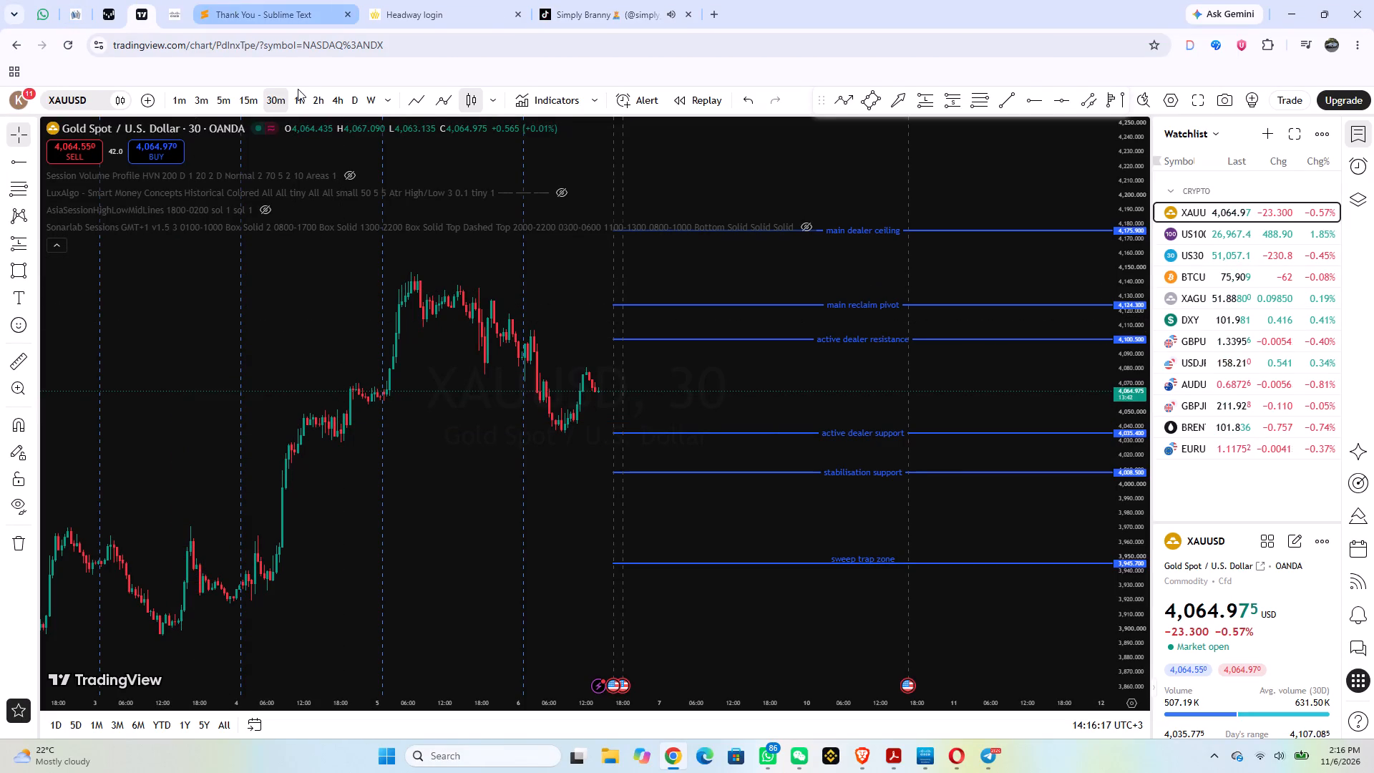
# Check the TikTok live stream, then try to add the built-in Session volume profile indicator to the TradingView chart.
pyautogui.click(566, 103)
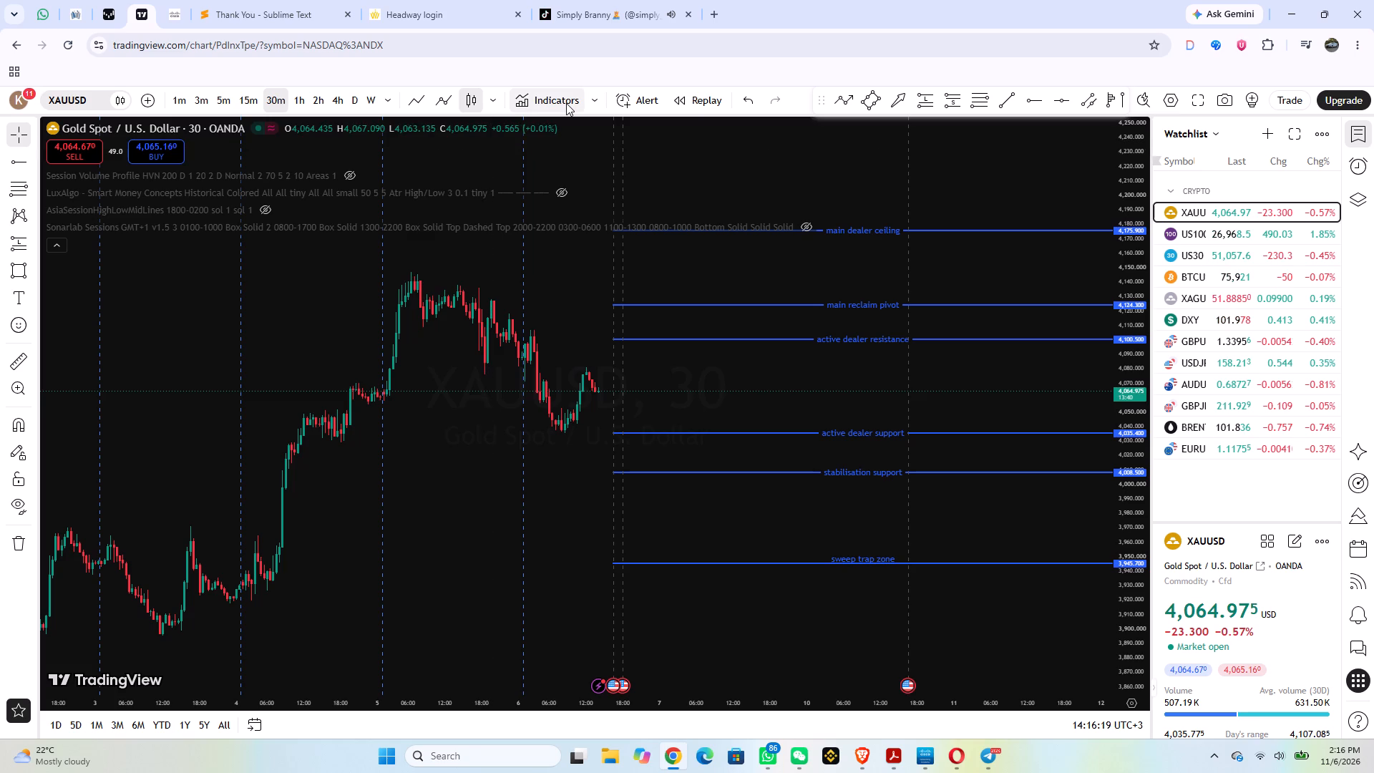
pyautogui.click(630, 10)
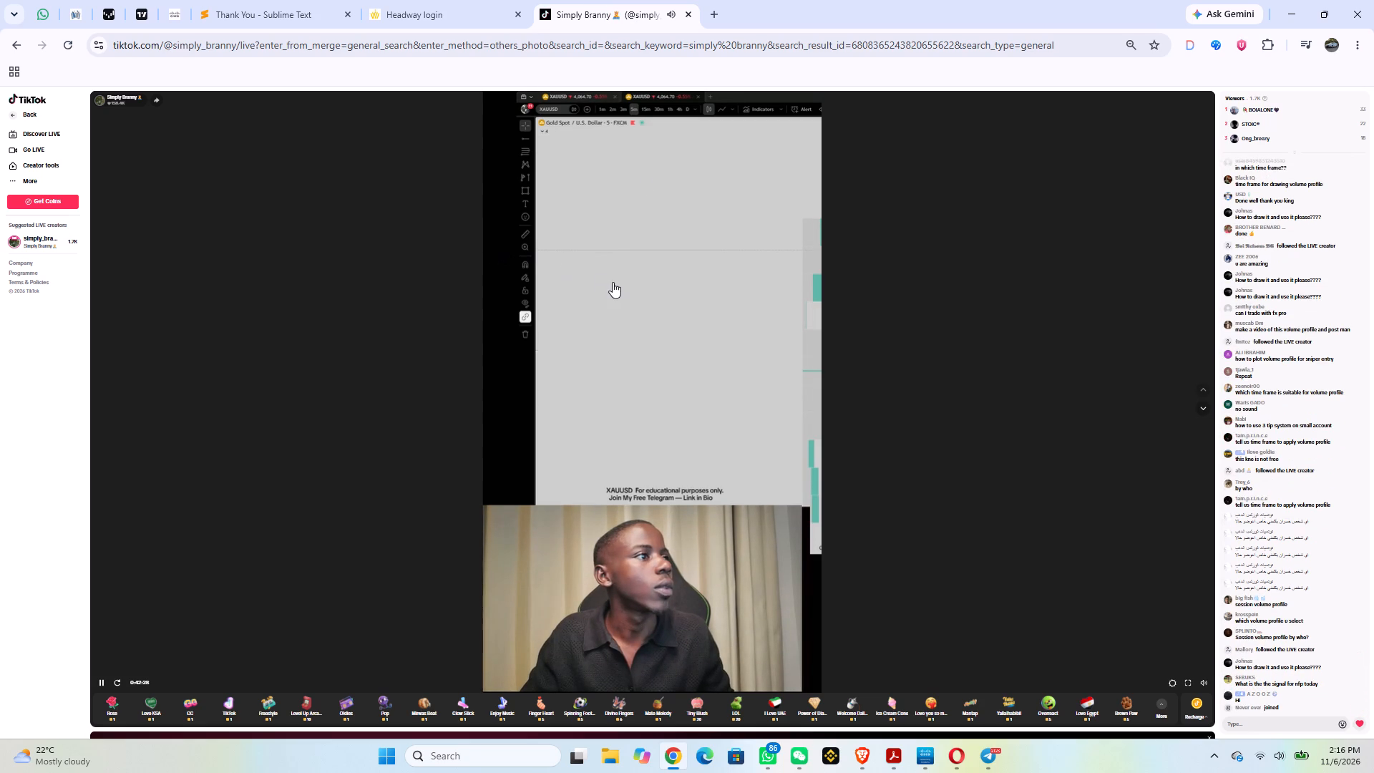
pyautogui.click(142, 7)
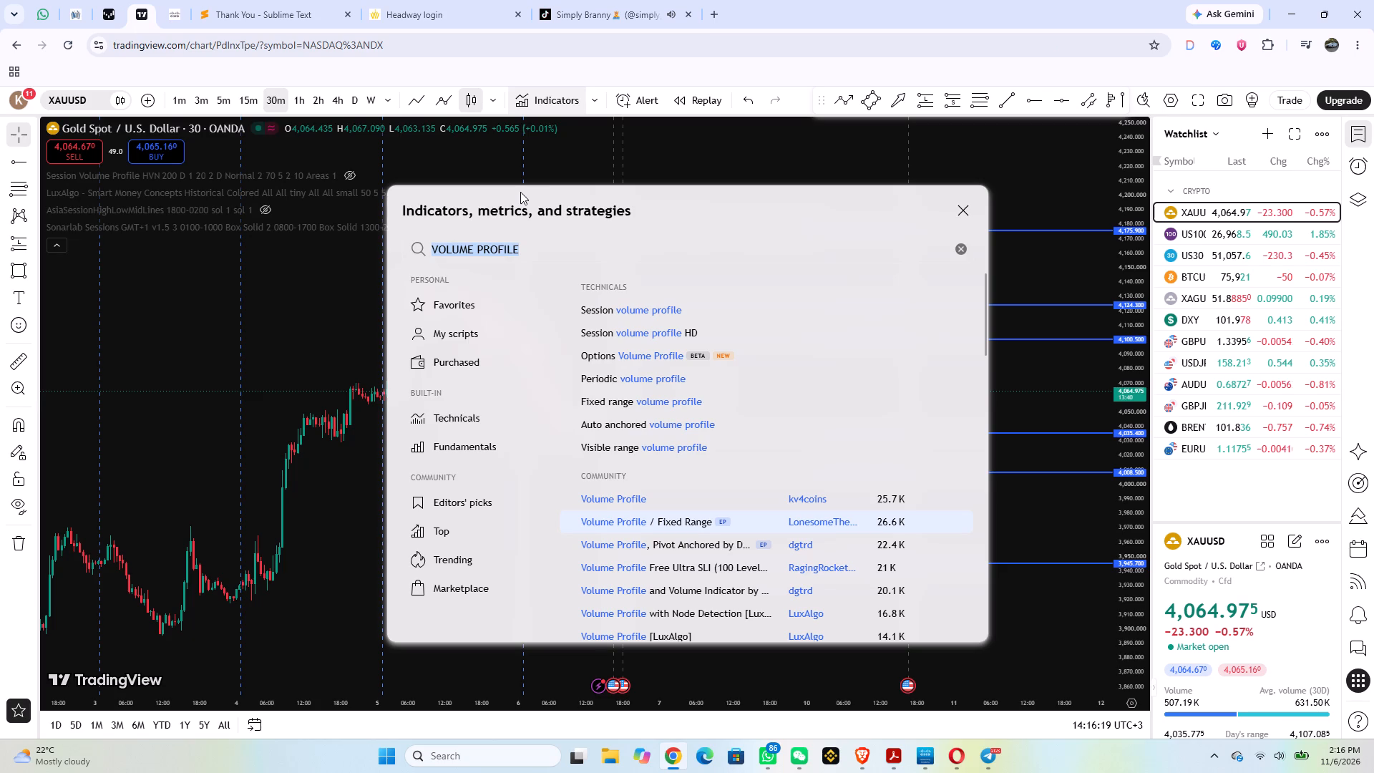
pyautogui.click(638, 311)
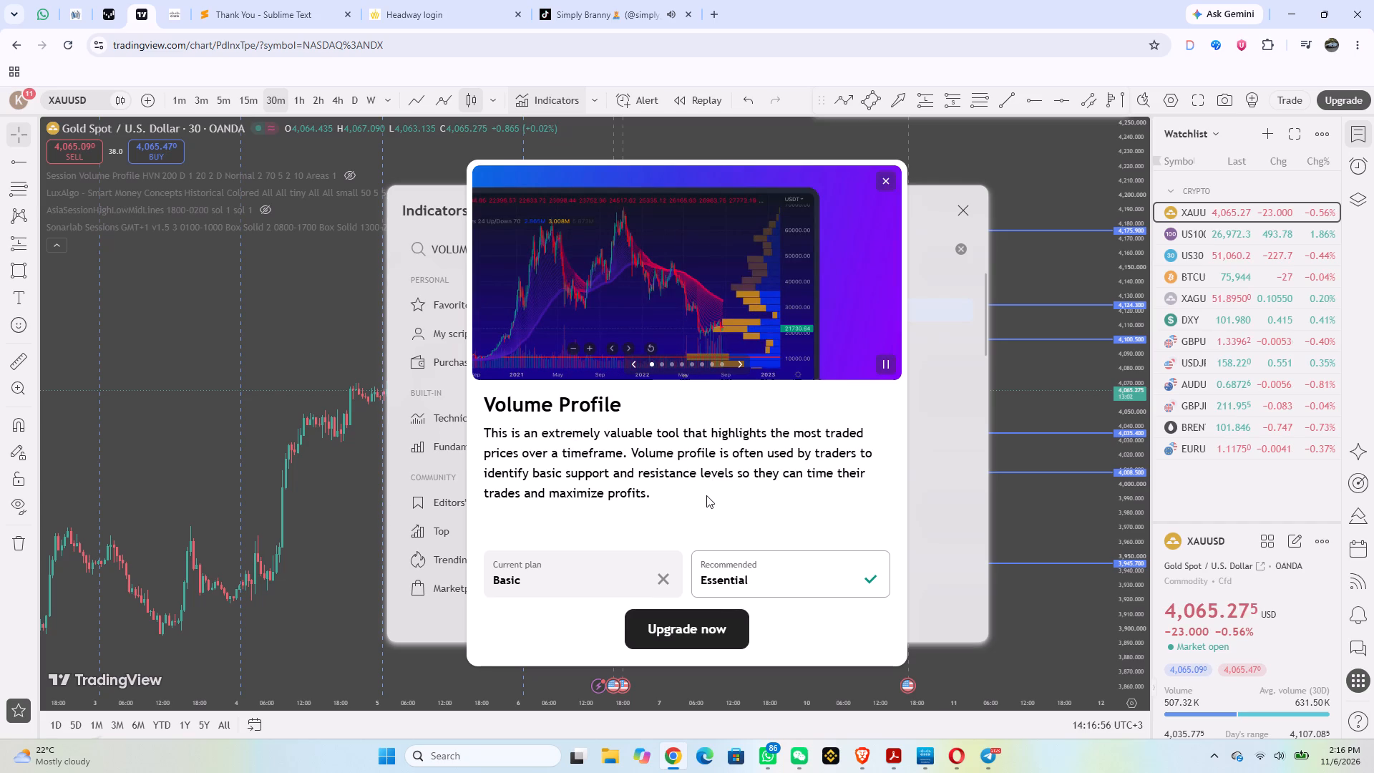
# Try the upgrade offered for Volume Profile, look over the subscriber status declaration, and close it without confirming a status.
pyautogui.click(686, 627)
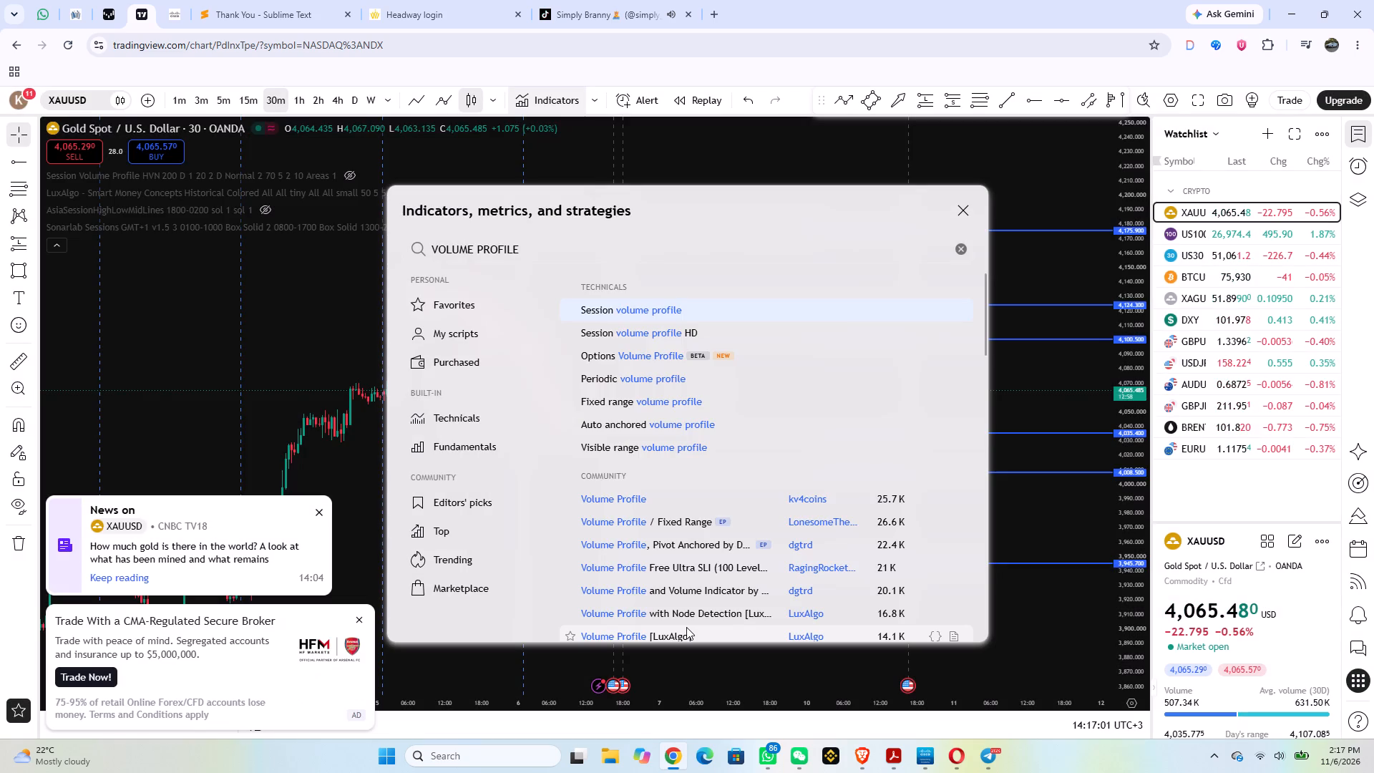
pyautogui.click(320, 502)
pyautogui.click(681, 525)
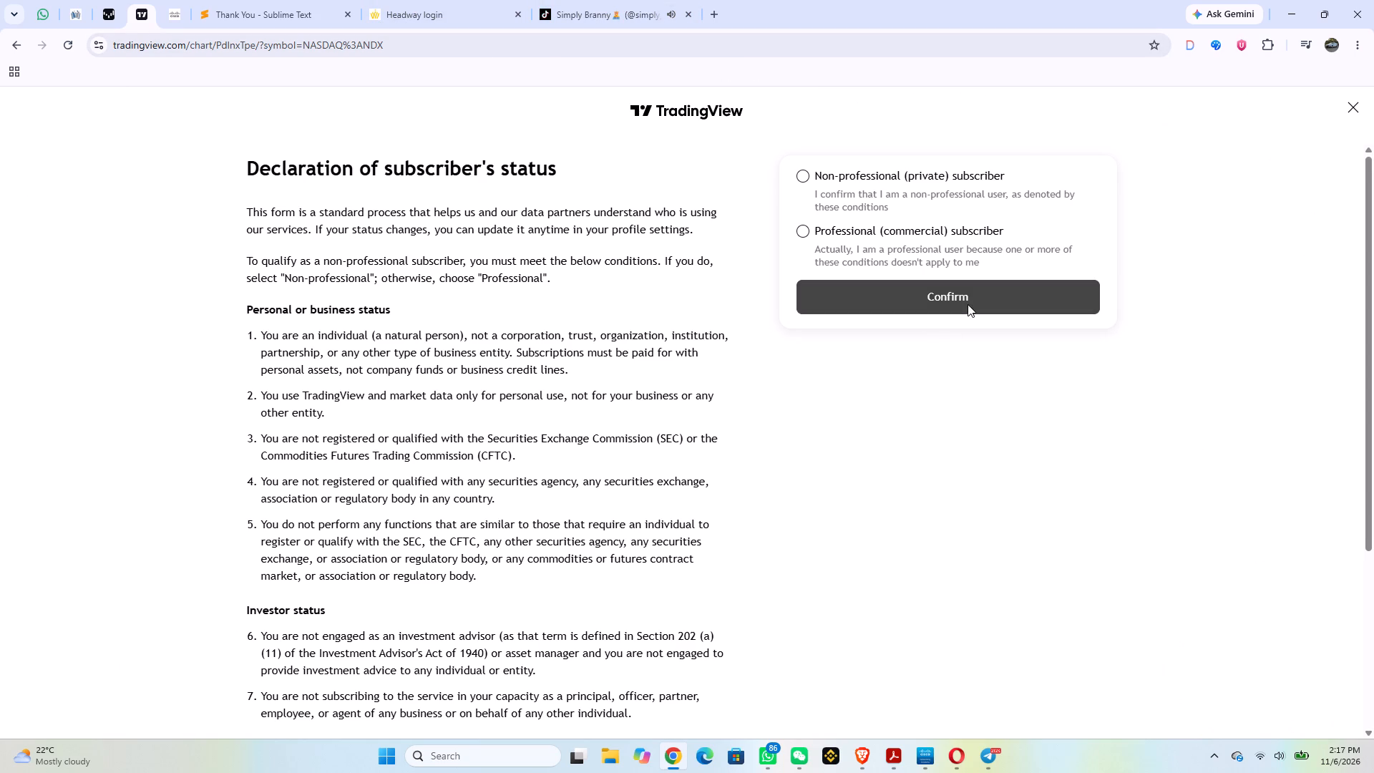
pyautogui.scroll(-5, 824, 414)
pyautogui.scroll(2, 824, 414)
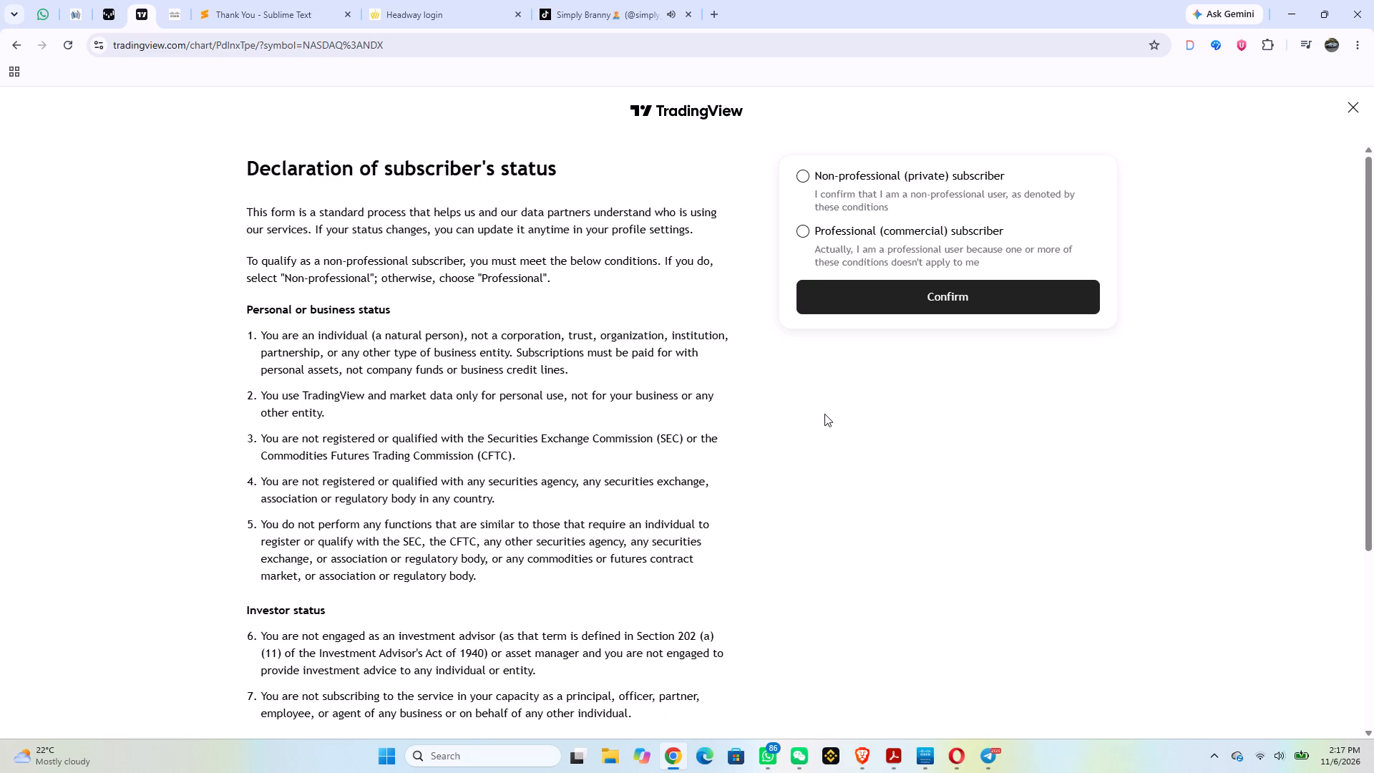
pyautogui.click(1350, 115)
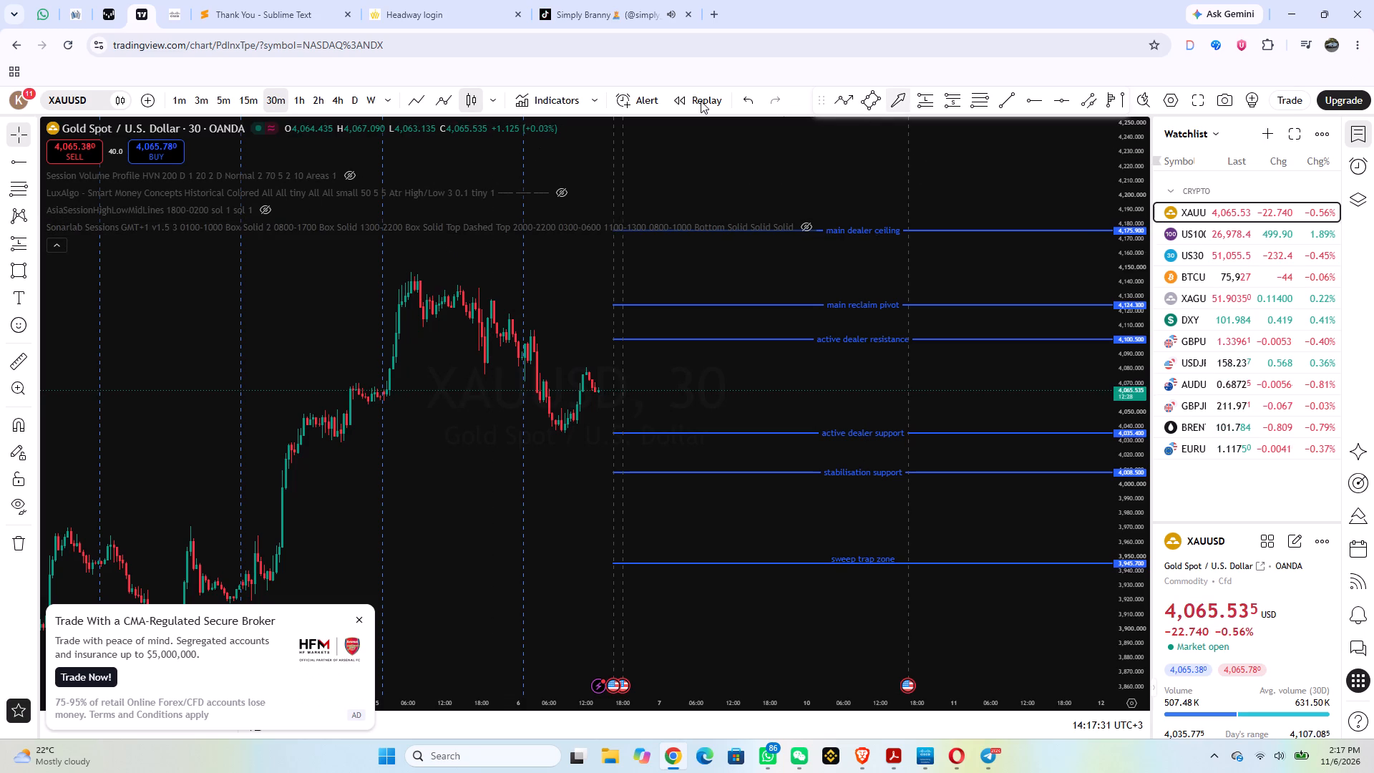
# Add the community Volume Profile / Fixed Range indicator to the XAUUSD chart and dismiss the broker advert.
pyautogui.click(540, 100)
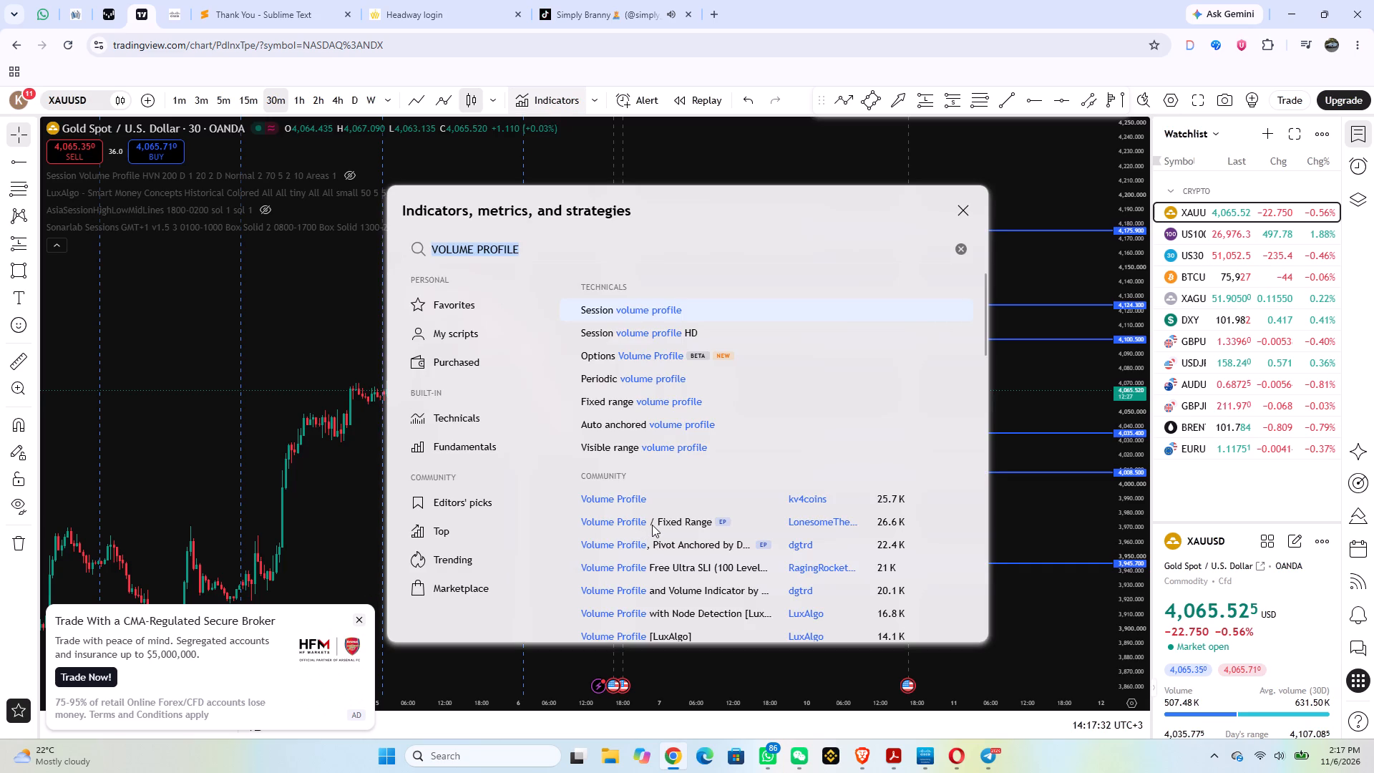
pyautogui.click(652, 525)
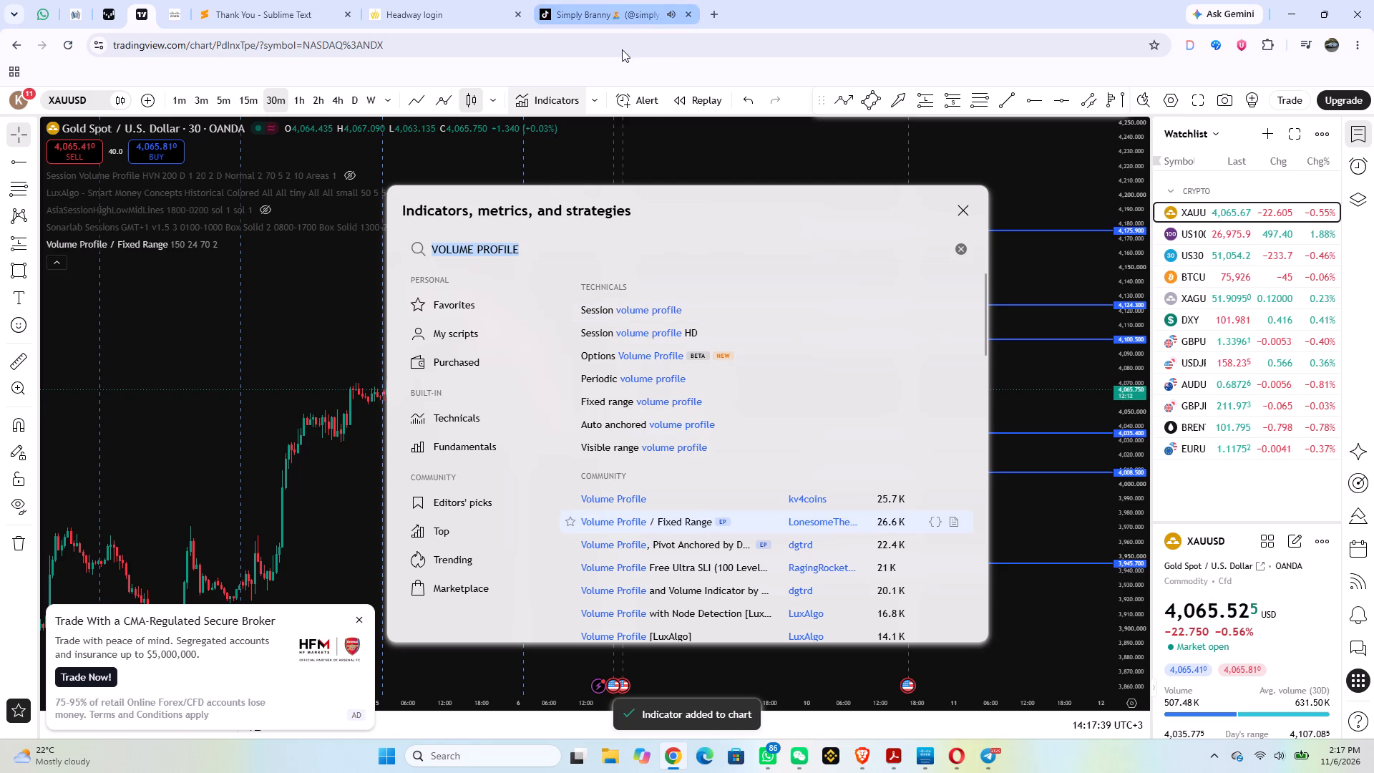
pyautogui.click(1033, 188)
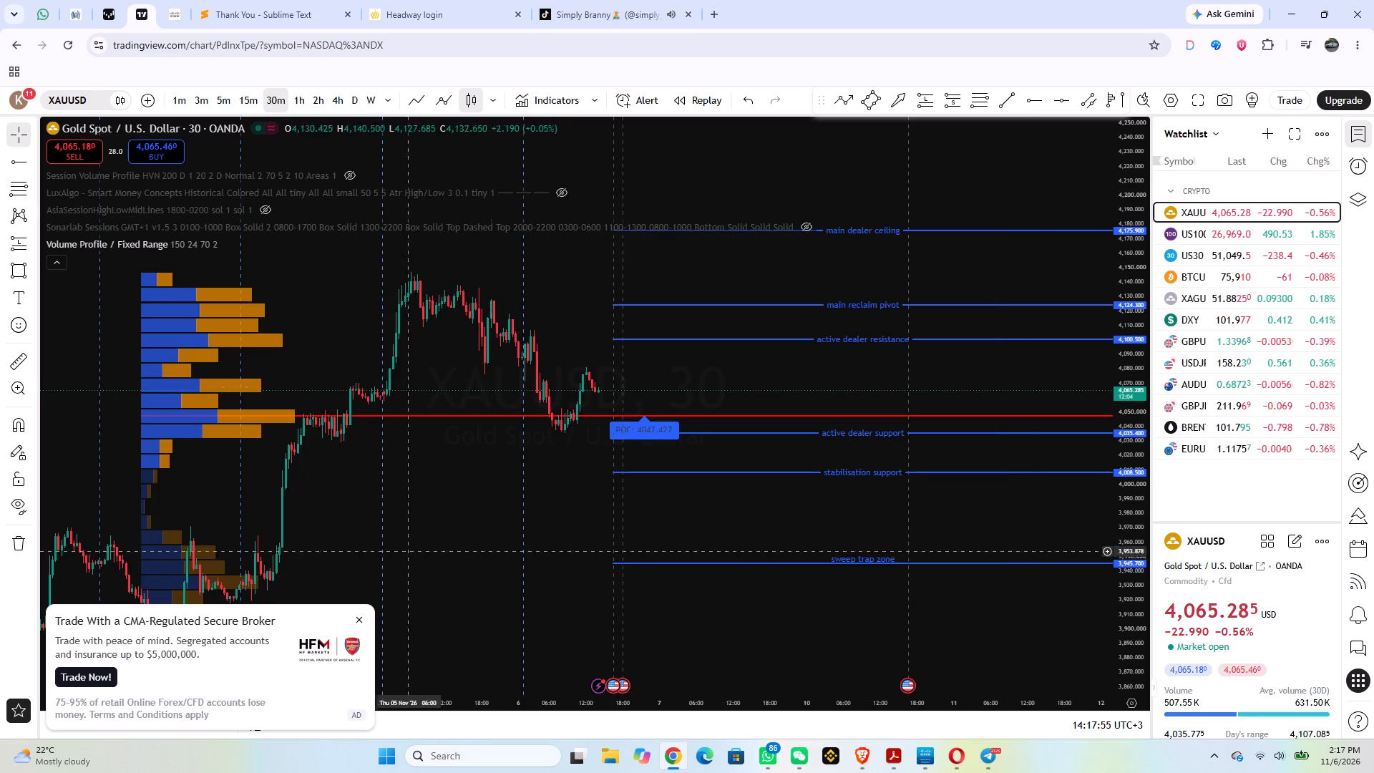
pyautogui.click(359, 621)
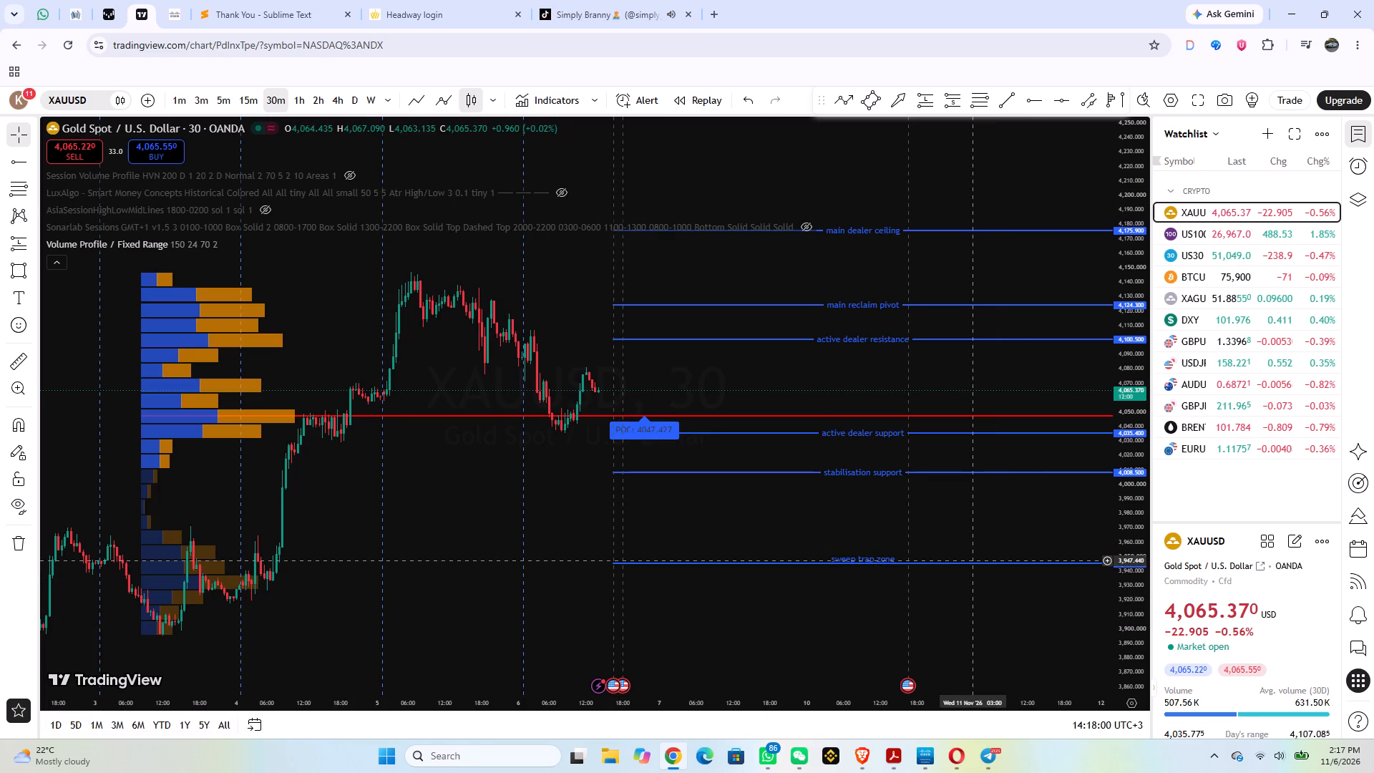
# Show the hidden LuxAlgo - Smart Money Concepts indicator on the gold chart.
pyautogui.moveTo(1133, 603); pyautogui.dragTo(1134, 570)
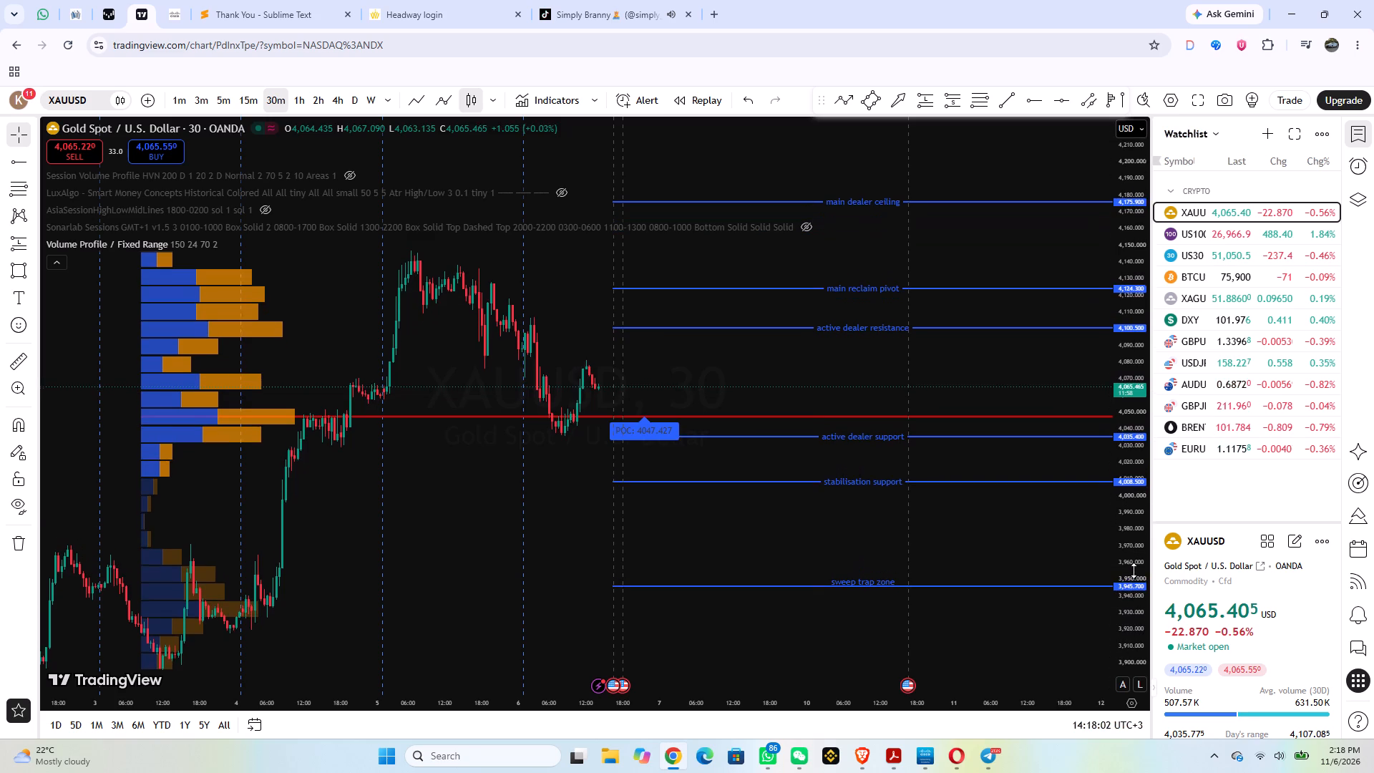
pyautogui.moveTo(1134, 570); pyautogui.dragTo(1136, 530)
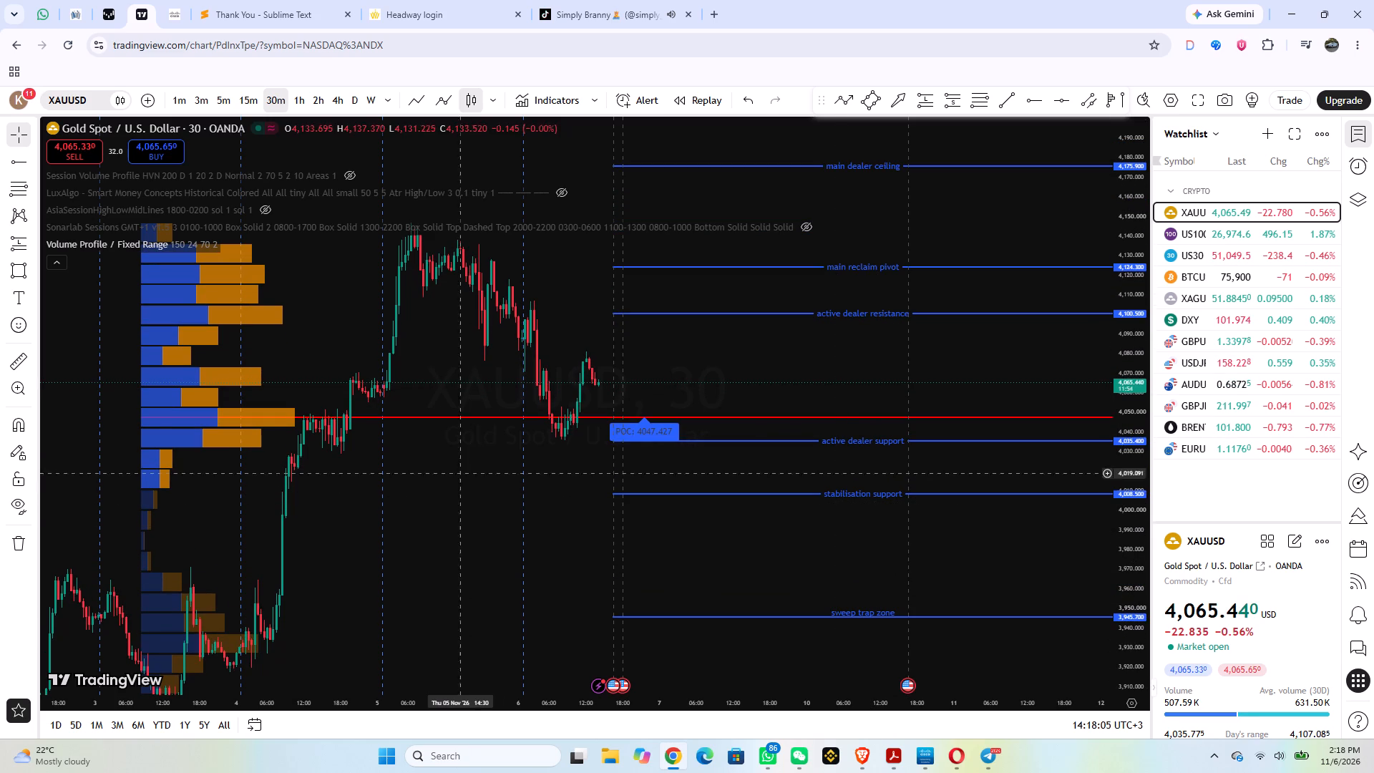
pyautogui.click(561, 188)
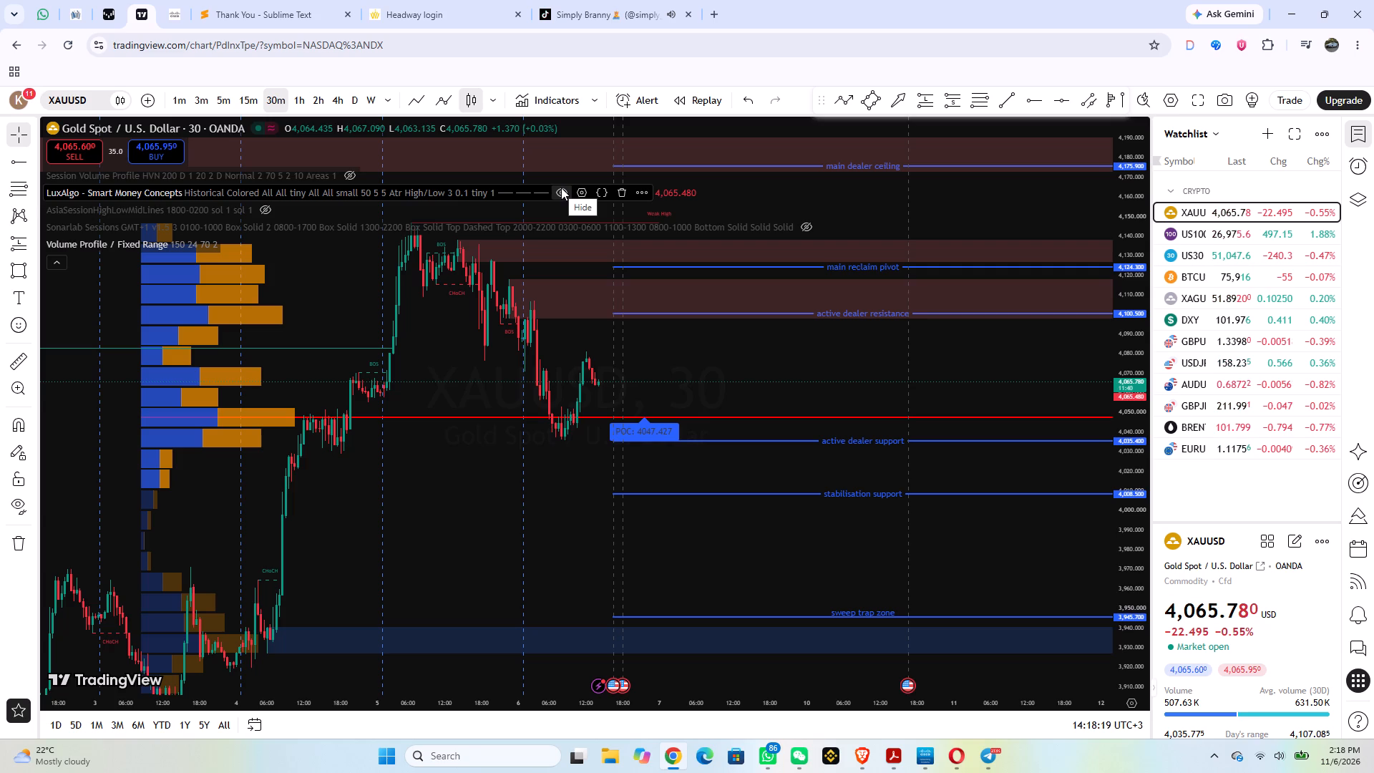
# Switch to the TikTok live gold stream to check the streamer's chart.
pyautogui.click(642, 3)
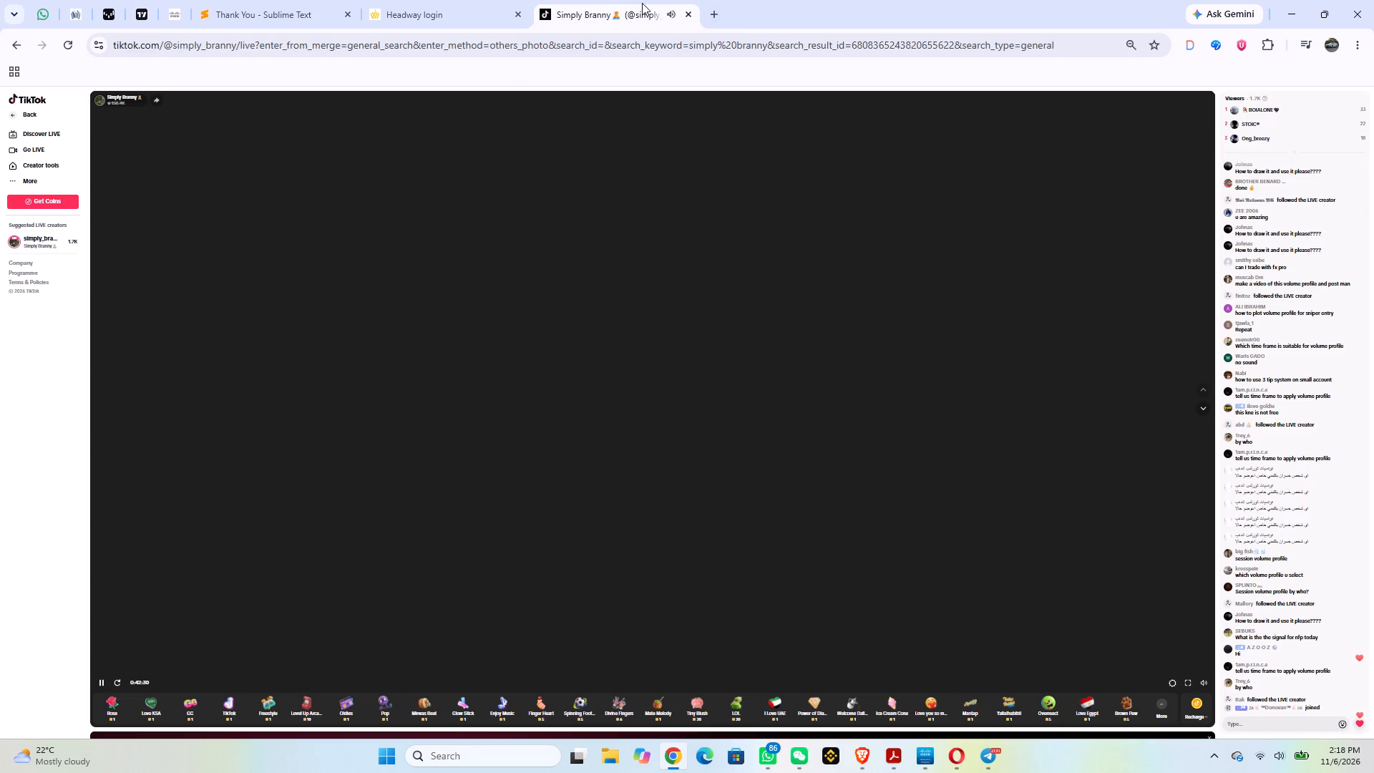
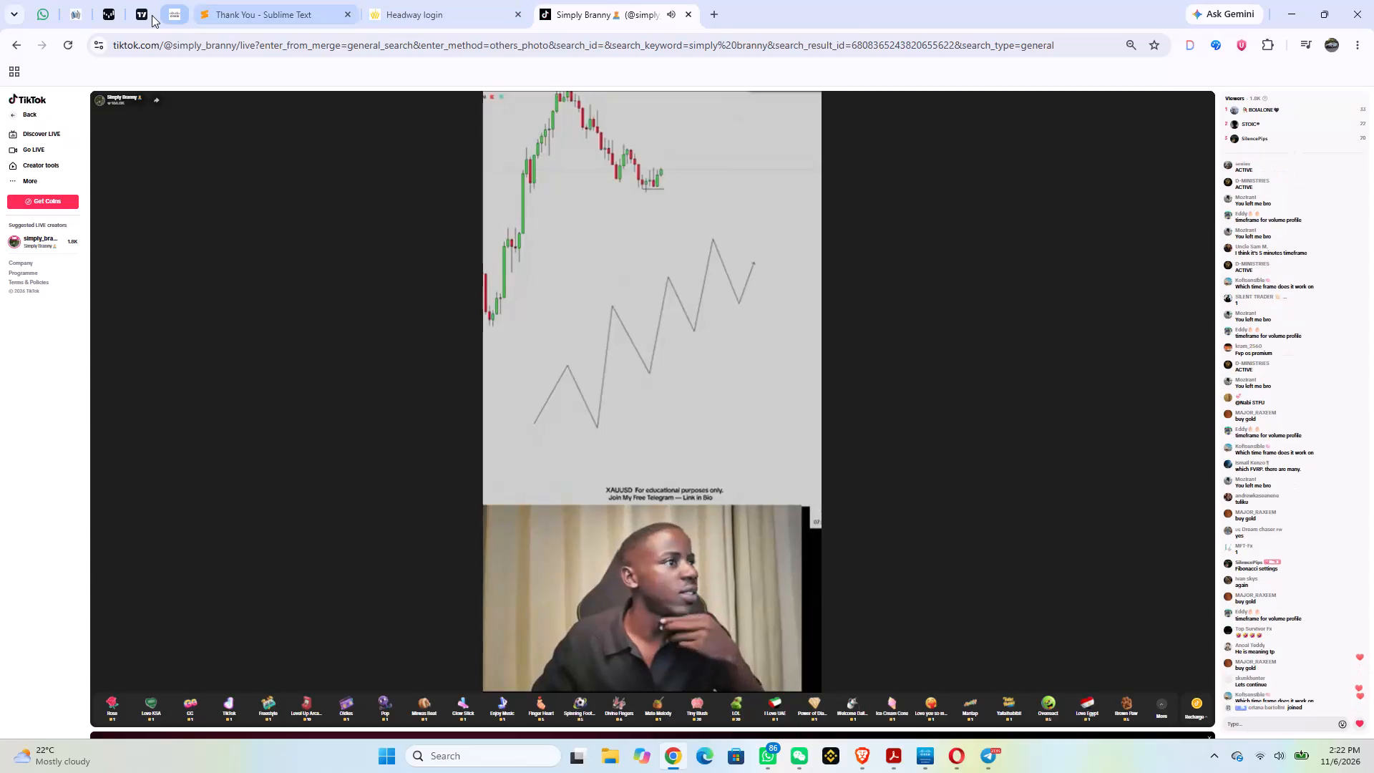
# Check the XAUUSD chart in TradingView against the streamer's explanation, and return to the TikTok live gold stream.
pyautogui.click(152, 15)
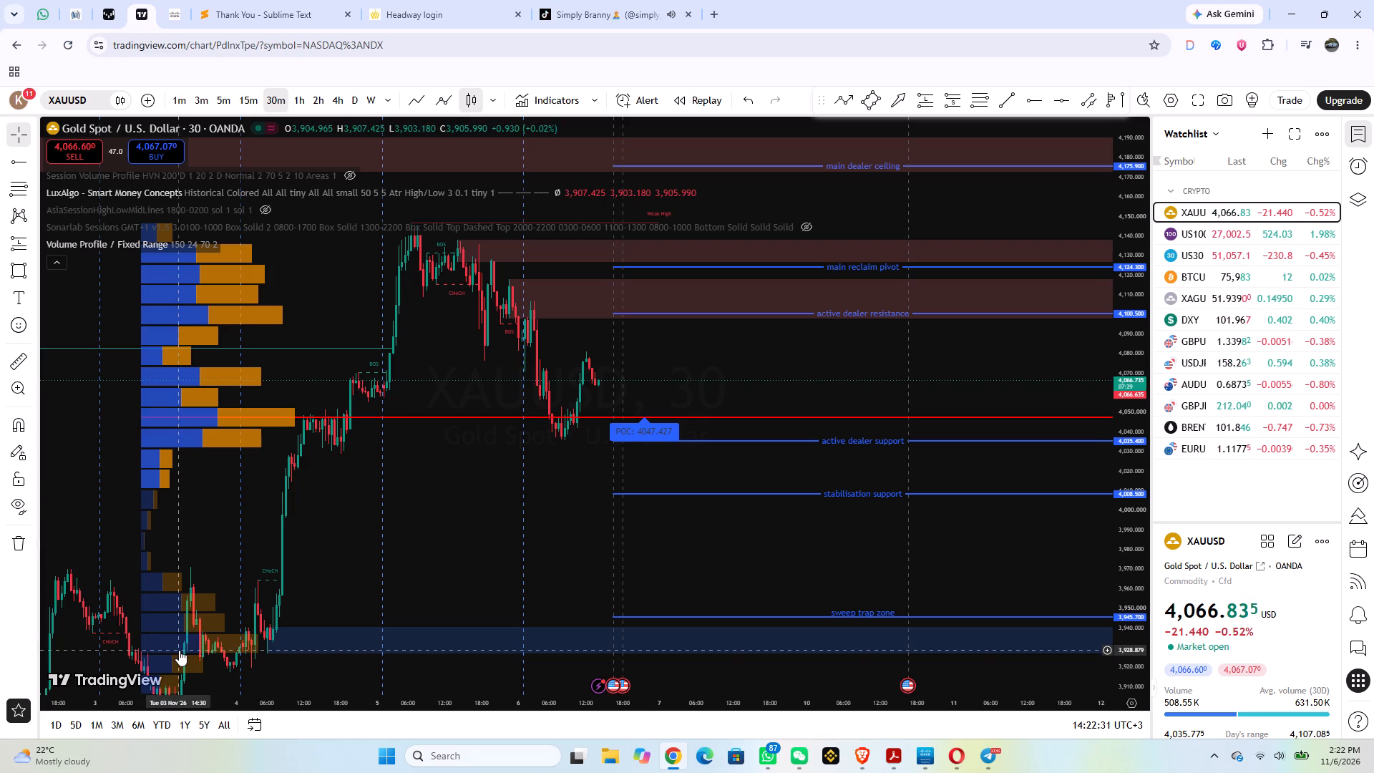
pyautogui.click(582, 15)
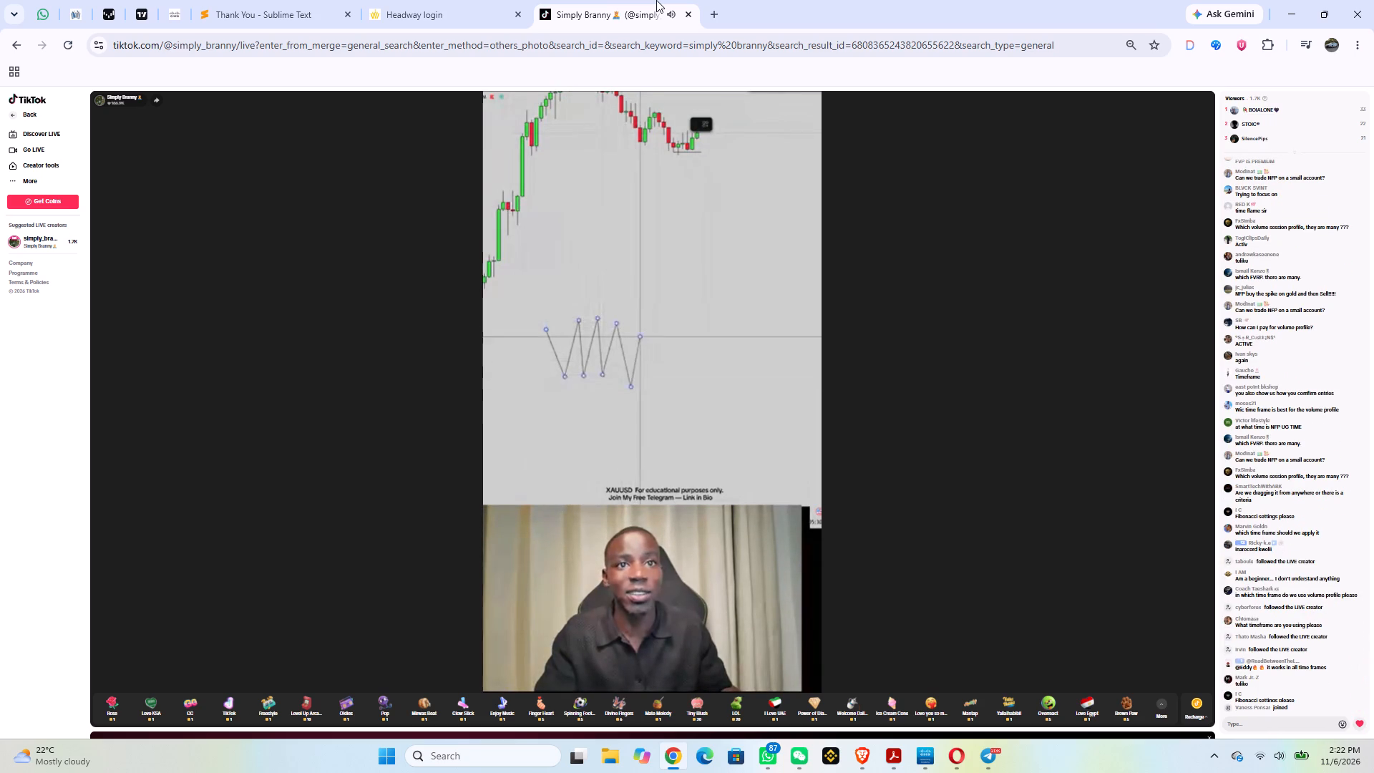
# Open the BricsWay channel on Kick in a new browser tab, look at its page, and close it.
pyautogui.click(706, 9)
pyautogui.write('KI')
pyautogui.press('Return')
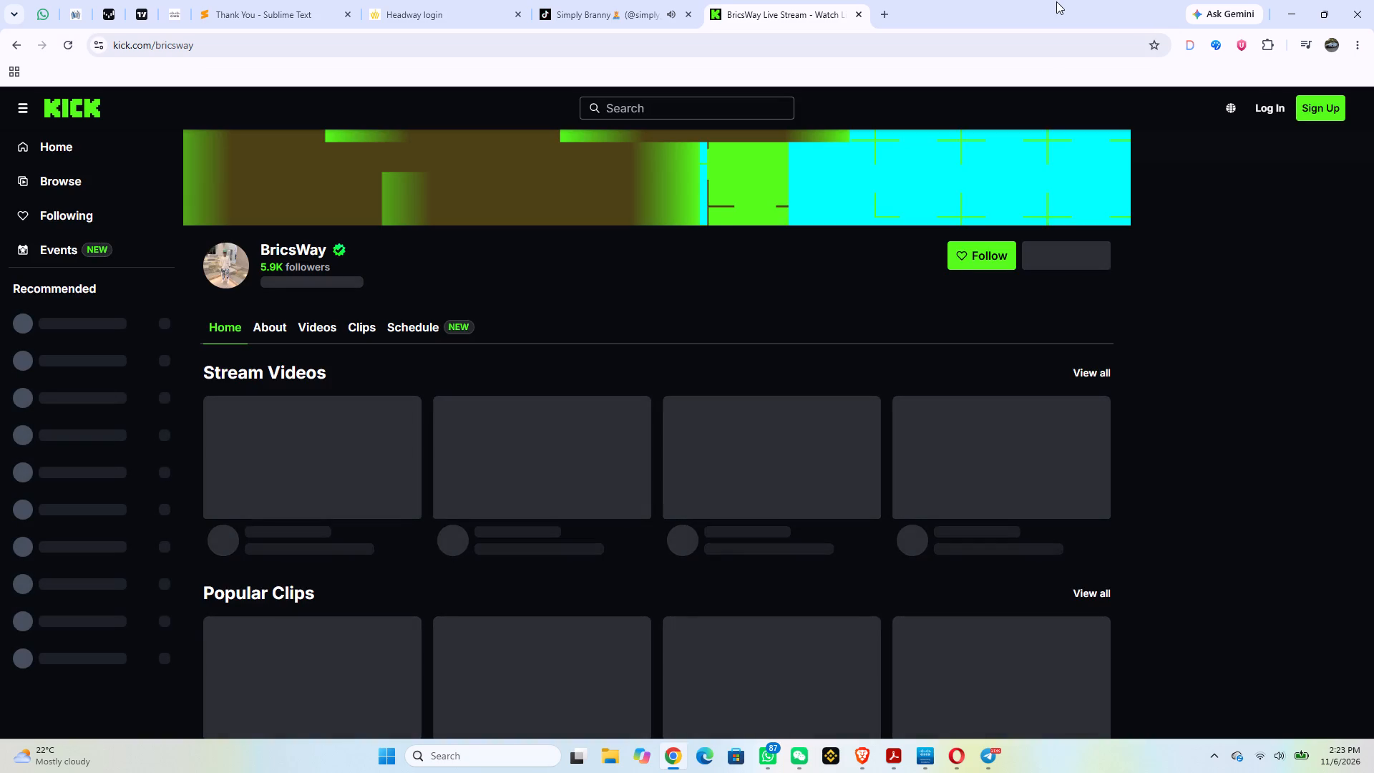
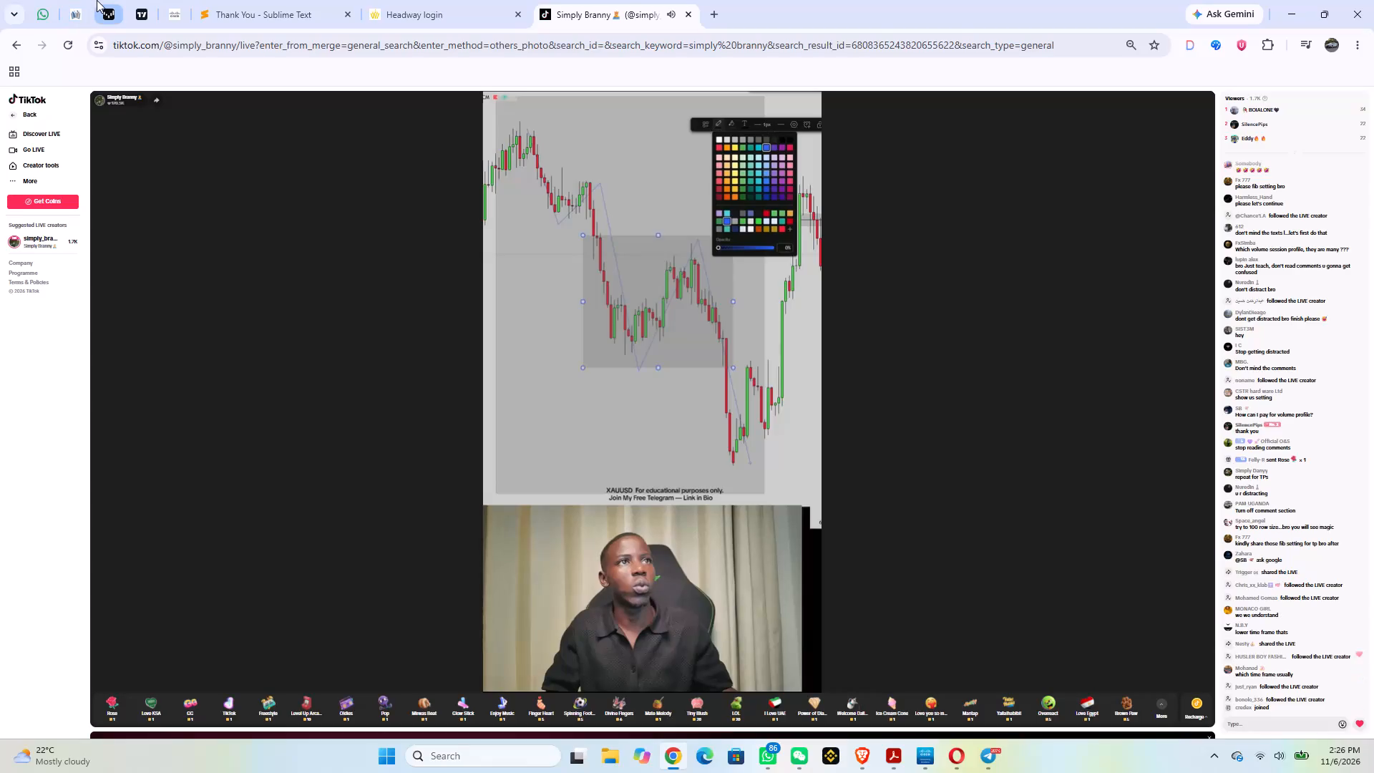
# Switch to the Swiftedge gold depth chart, dismiss the Whale Signals promotion, examine liquidity around the current price, and return to the TikTok live stream.
pyautogui.click(97, 0)
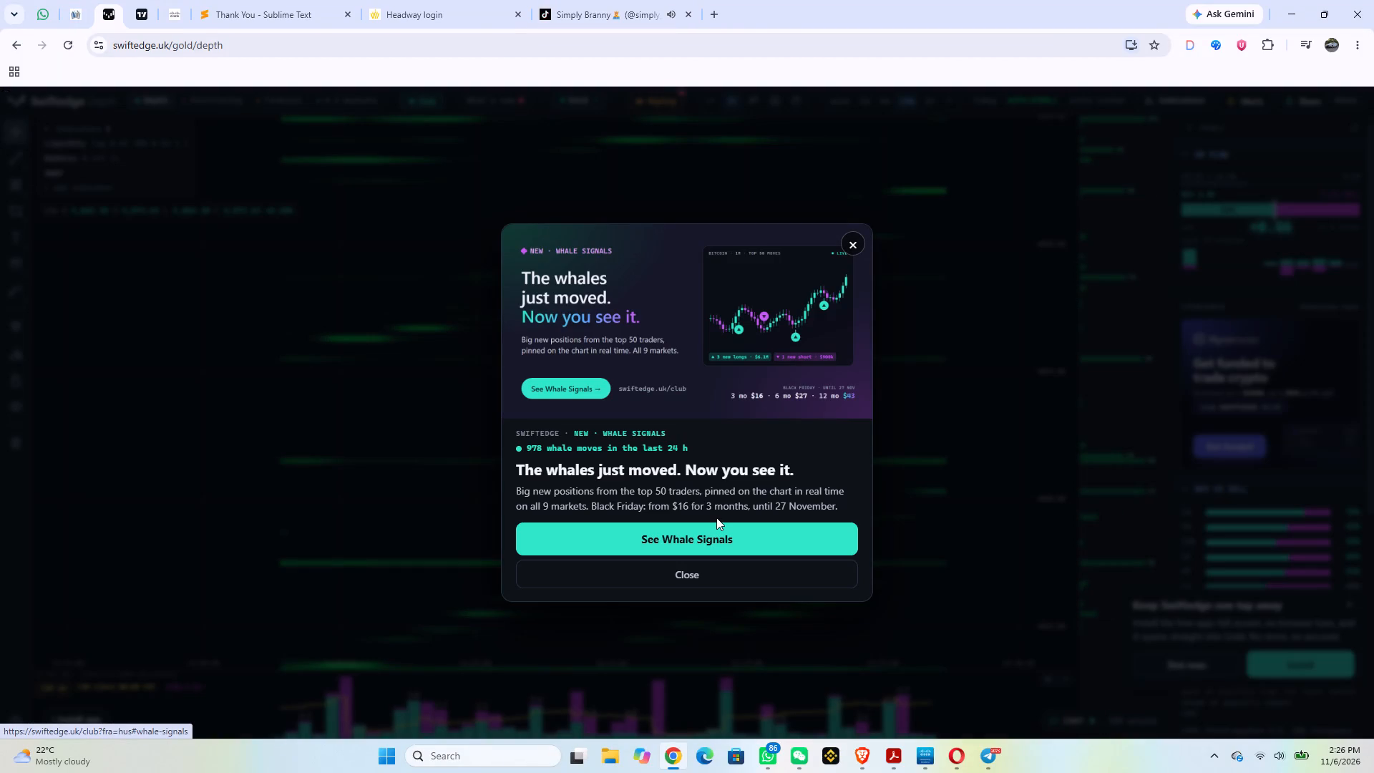
pyautogui.click(712, 573)
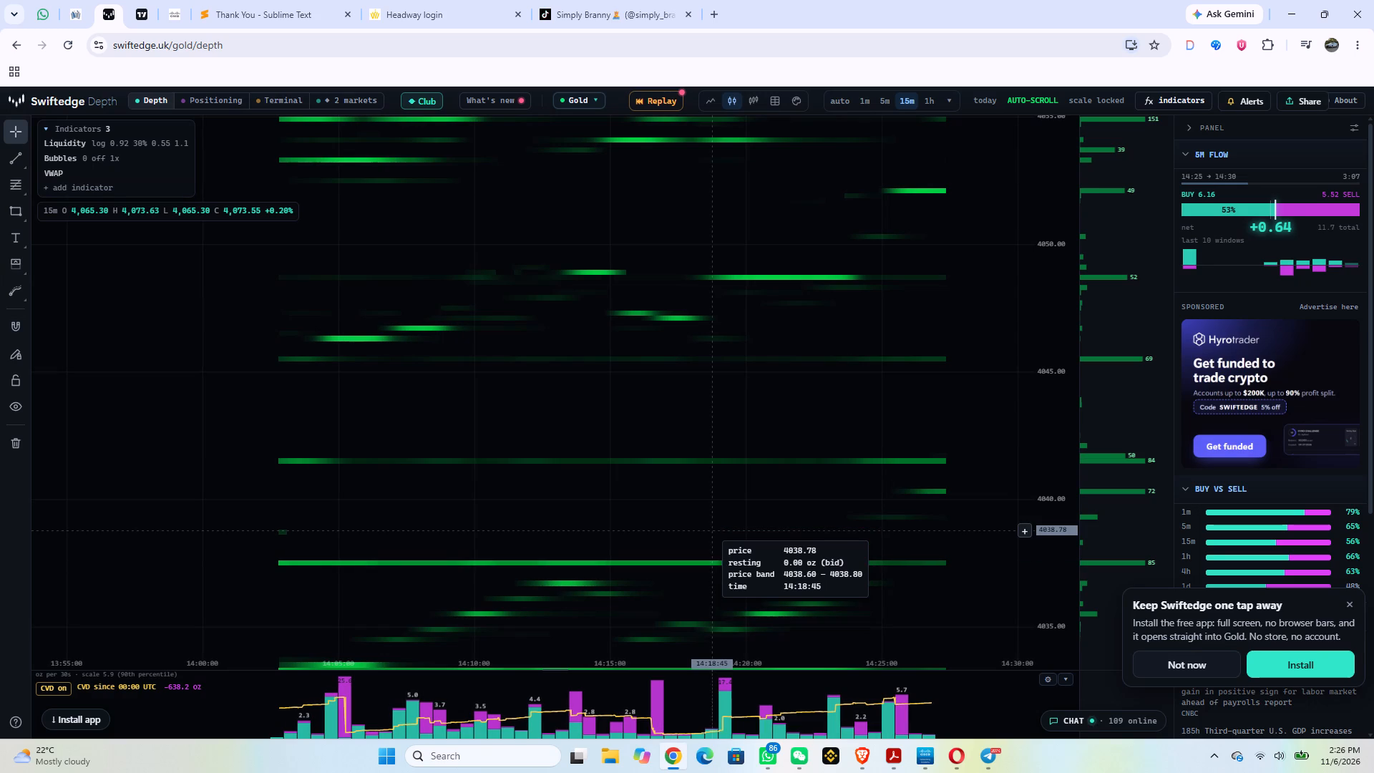
pyautogui.moveTo(712, 530); pyautogui.dragTo(621, 288)
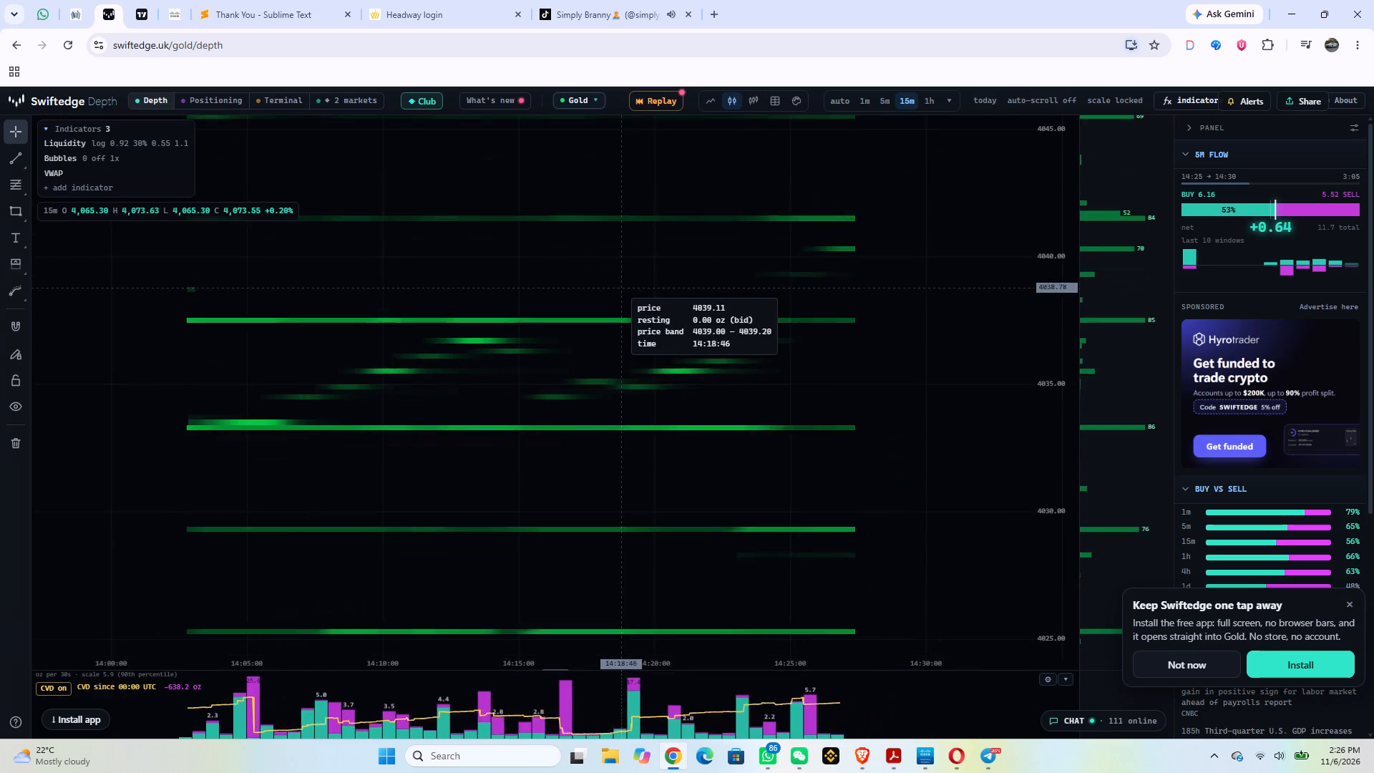
pyautogui.moveTo(621, 288); pyautogui.dragTo(542, 757)
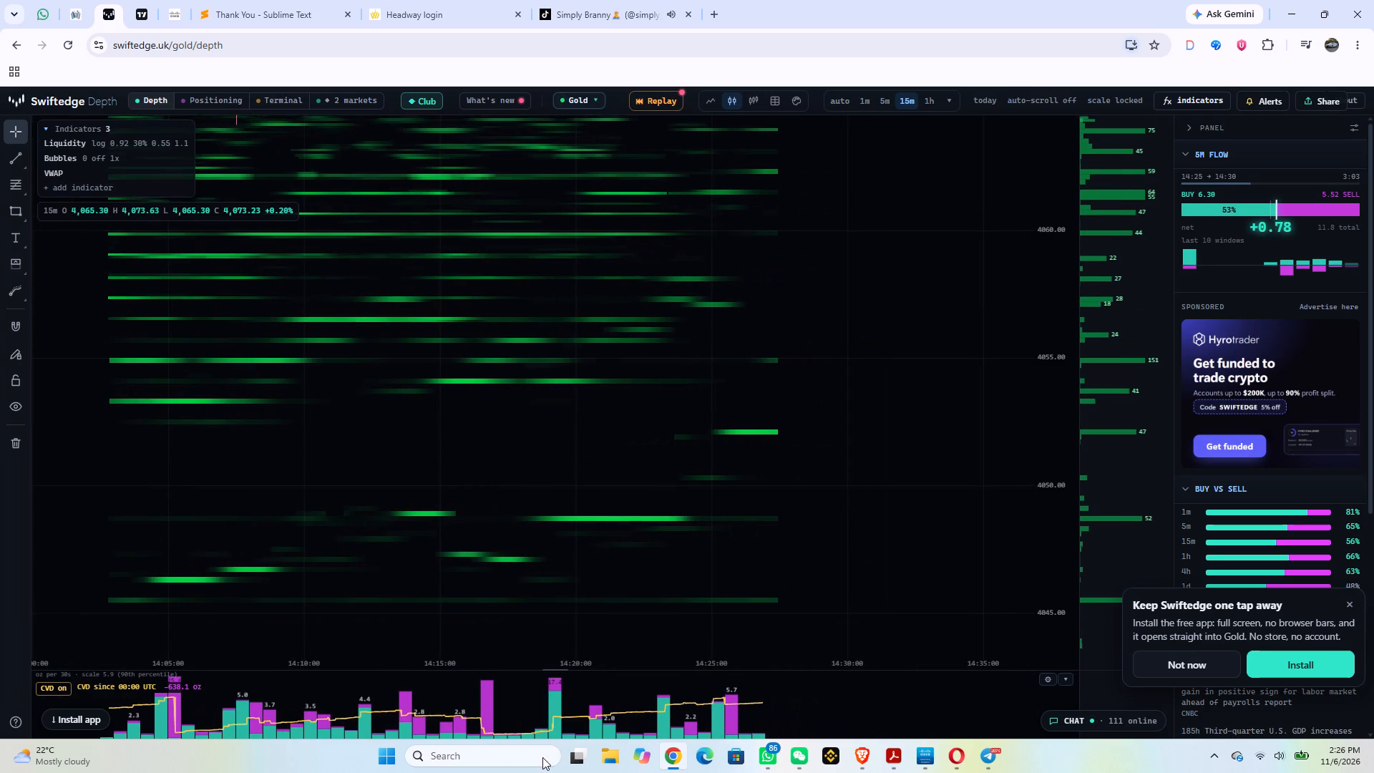
pyautogui.moveTo(542, 757); pyautogui.dragTo(532, 641)
pyautogui.moveTo(542, 559); pyautogui.dragTo(456, 283)
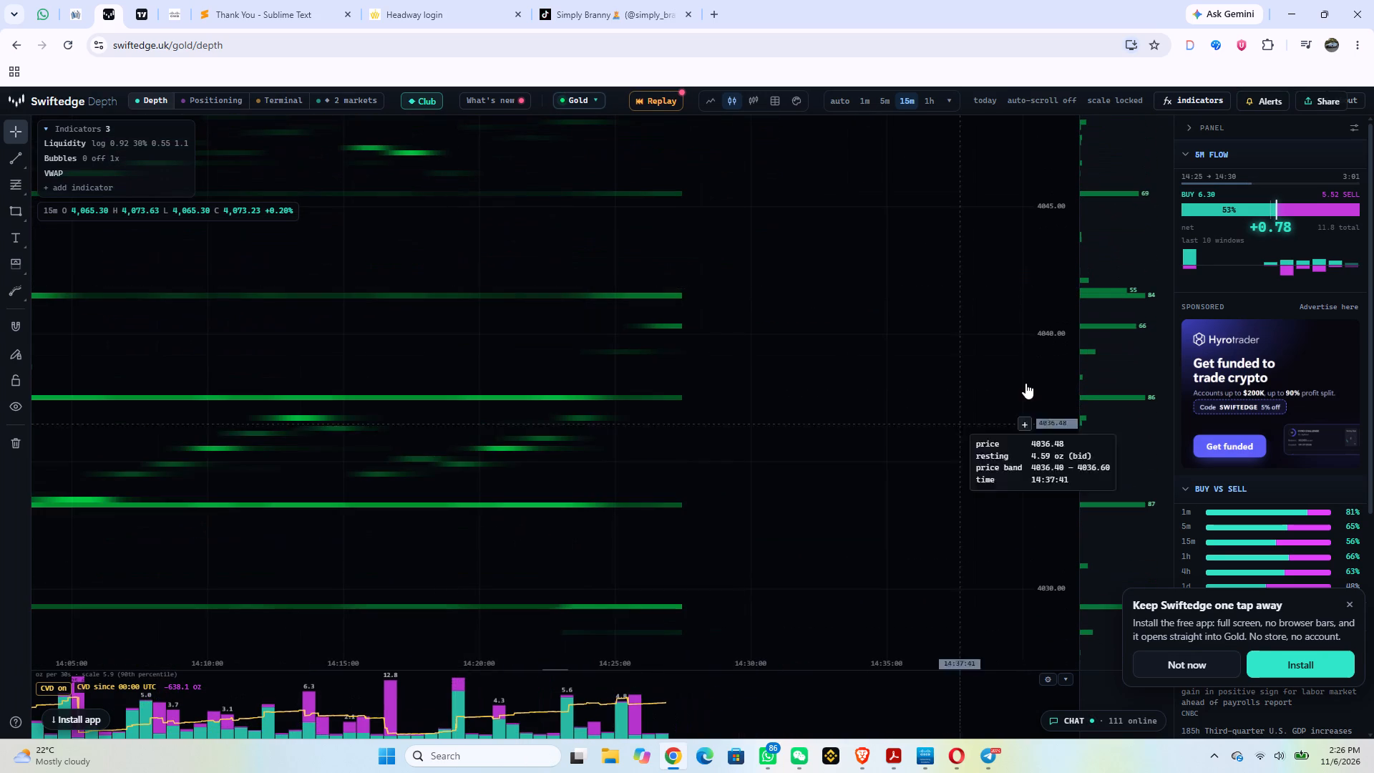
pyautogui.click(1025, 381)
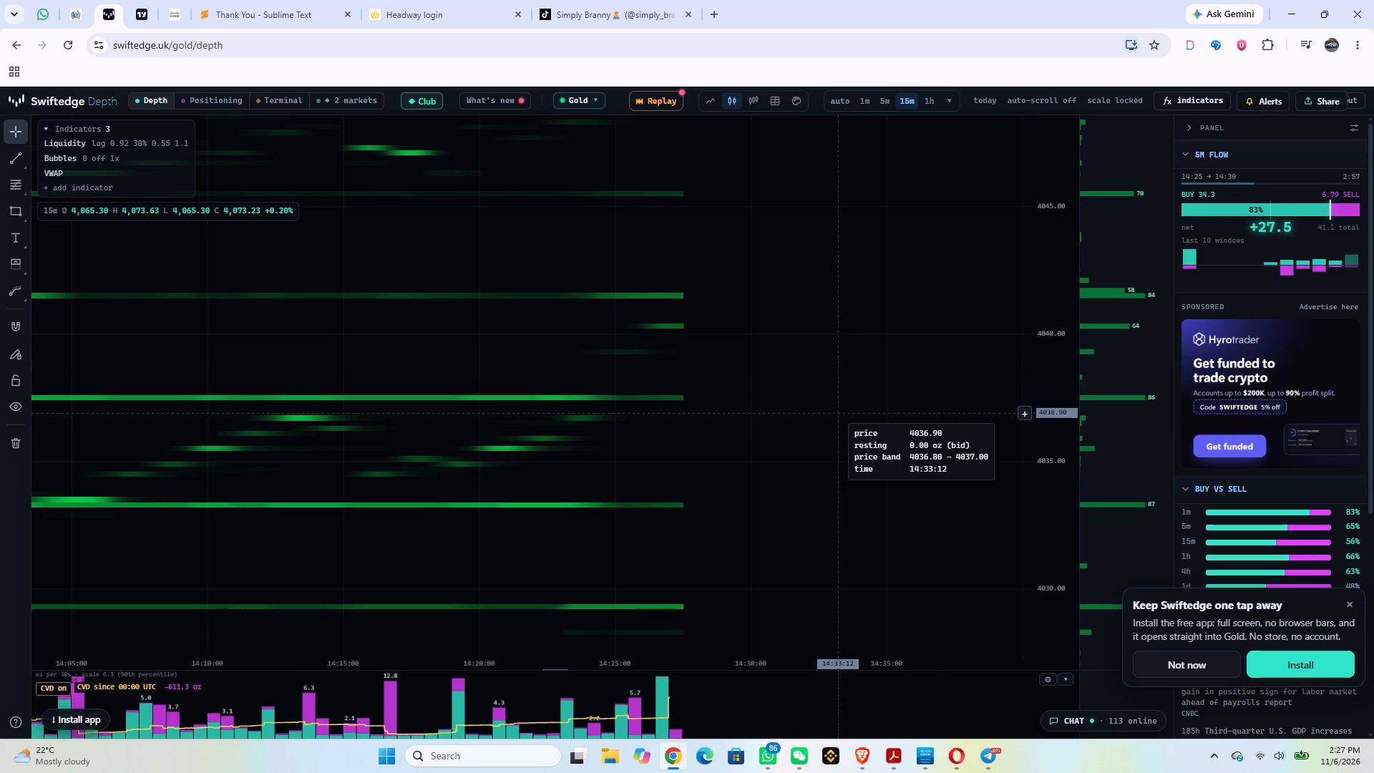
pyautogui.moveTo(1043, 284); pyautogui.dragTo(1065, 464)
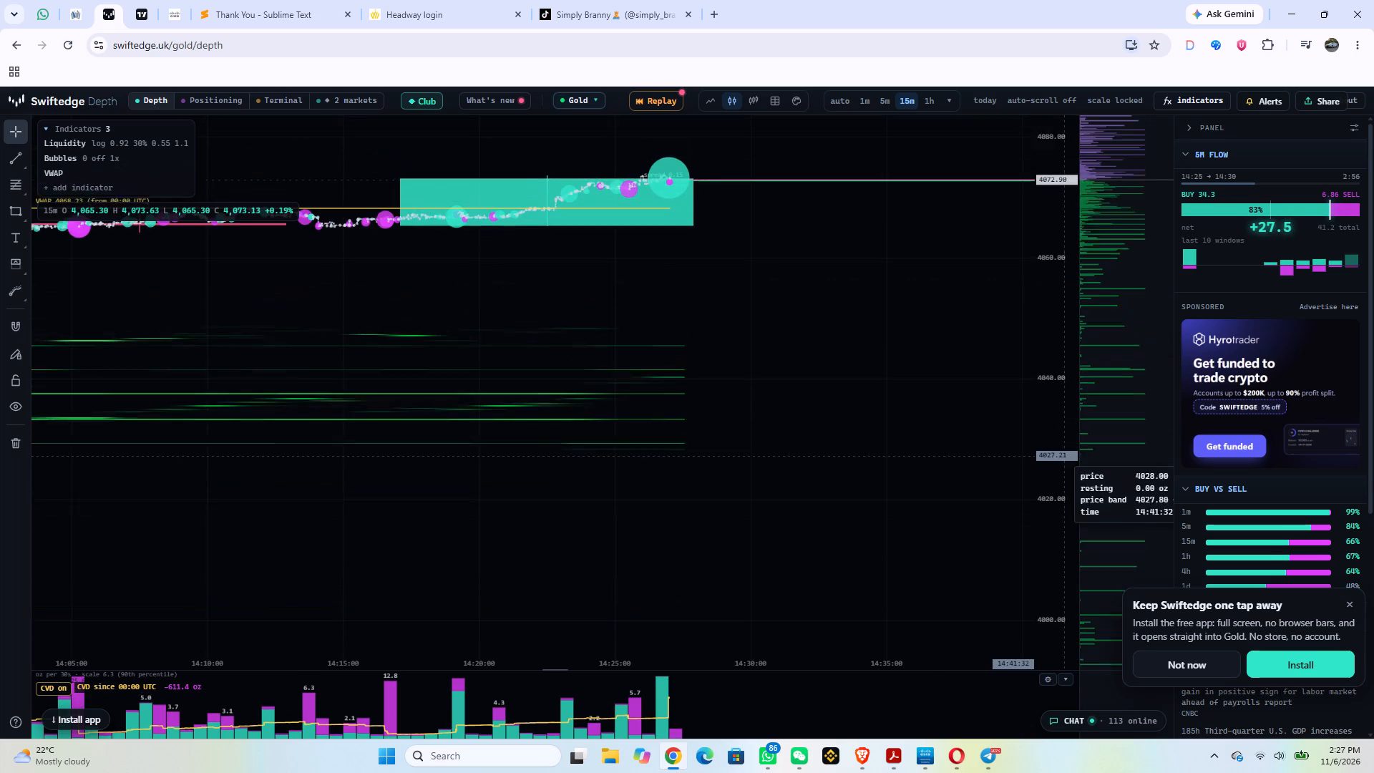
pyautogui.moveTo(1065, 464); pyautogui.dragTo(1056, 410)
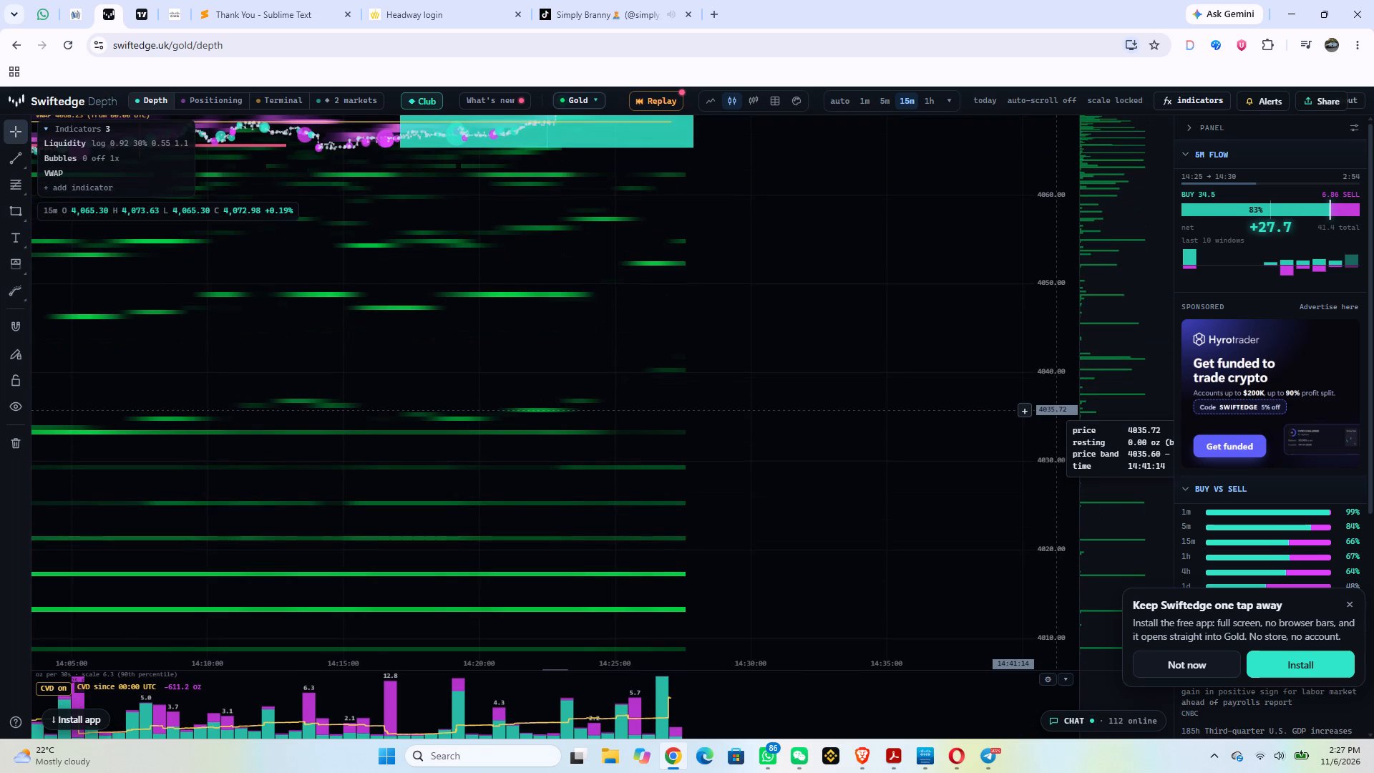
pyautogui.moveTo(779, 243); pyautogui.dragTo(817, 560)
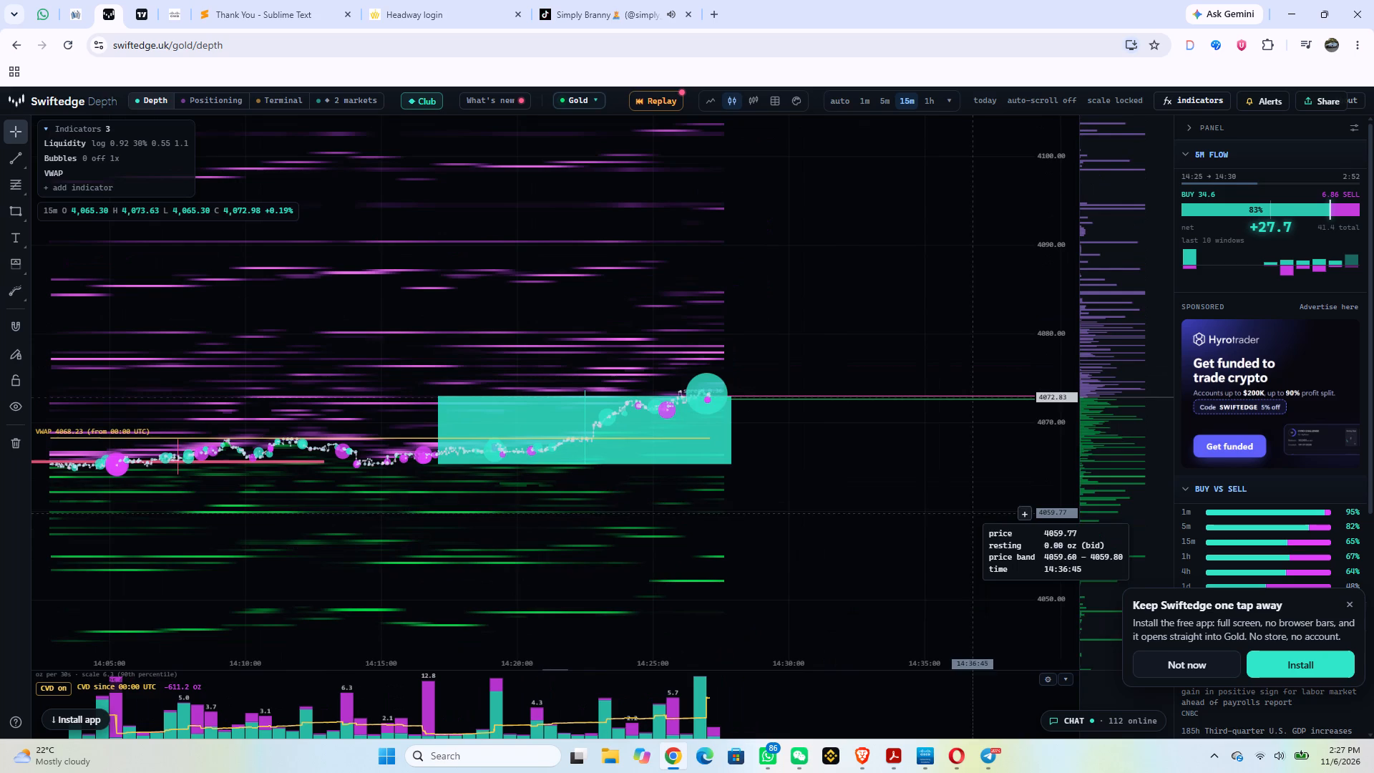
pyautogui.moveTo(1051, 565); pyautogui.dragTo(1022, 374)
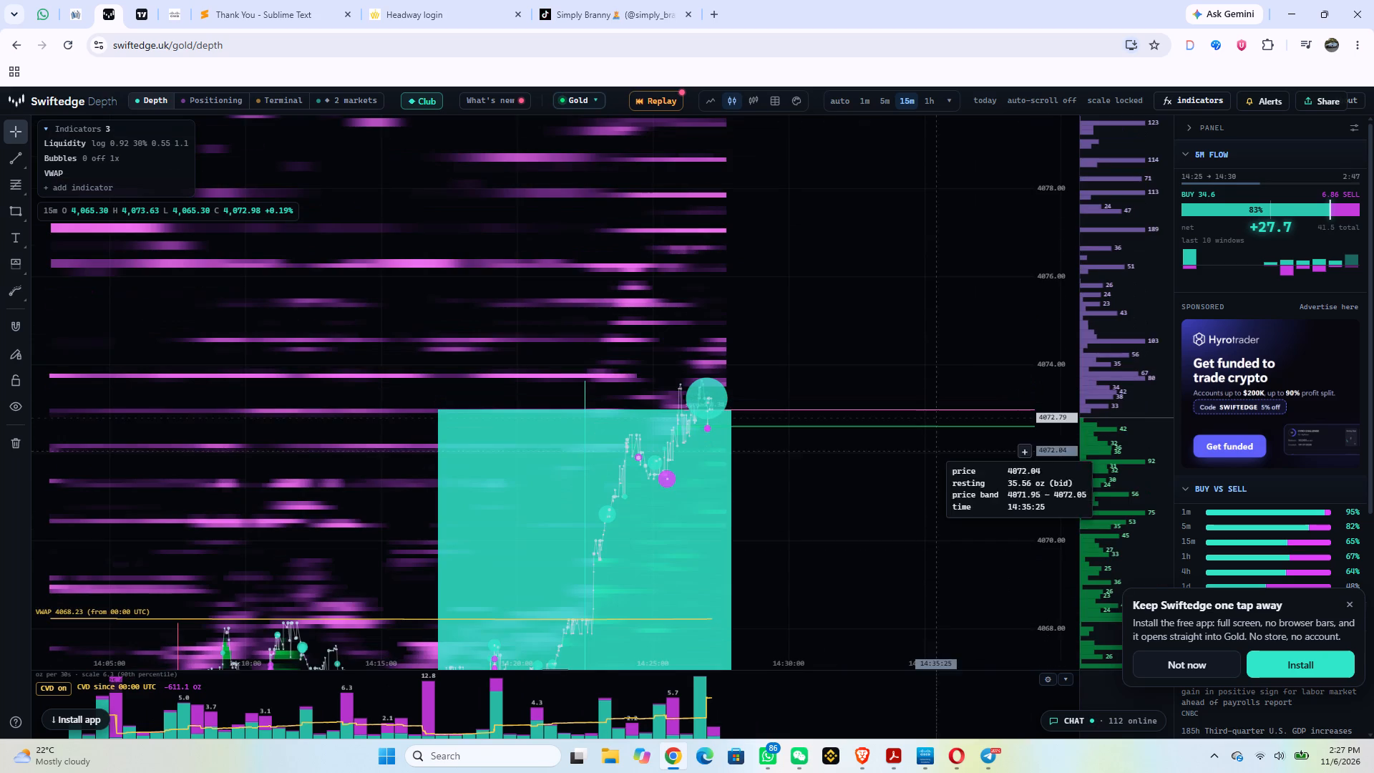
pyautogui.moveTo(930, 485); pyautogui.dragTo(866, 281)
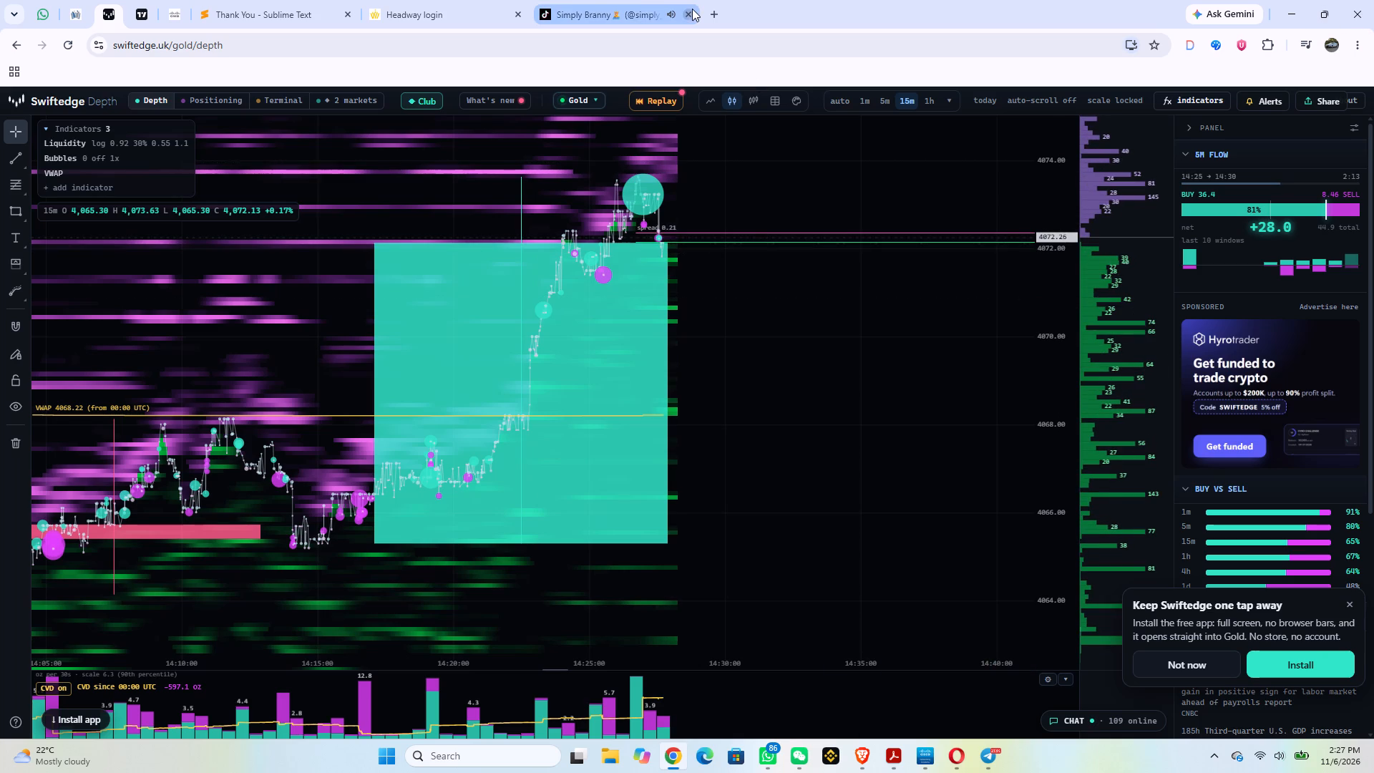
pyautogui.click(633, 0)
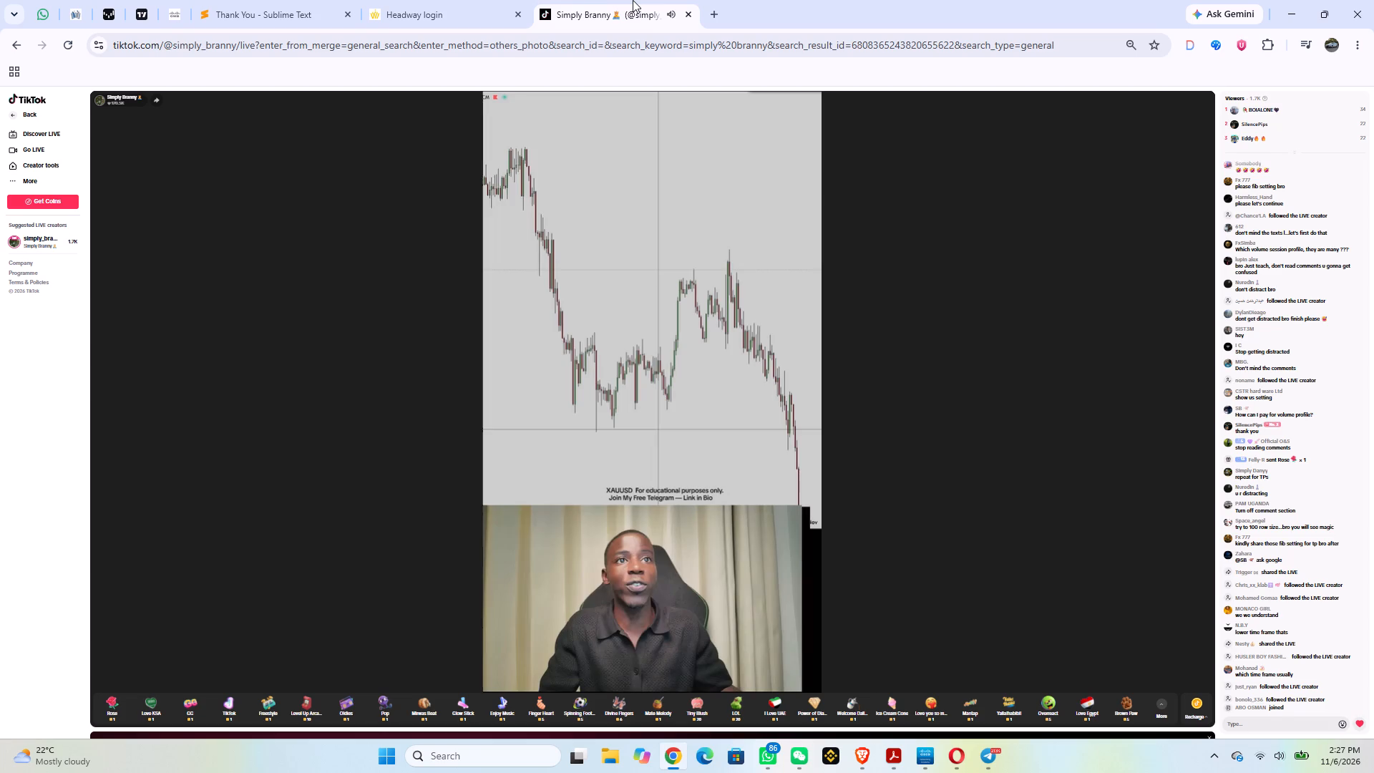
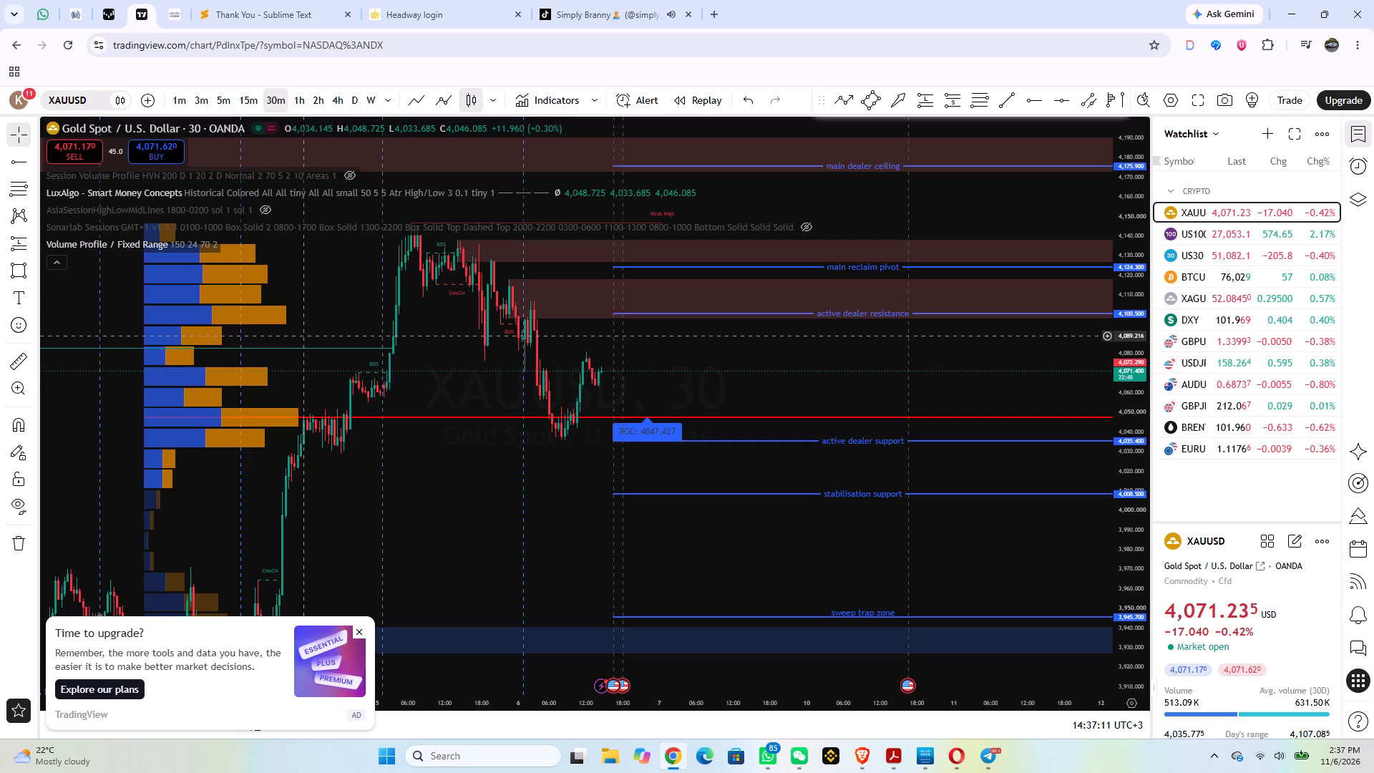
# Dismiss the upgrade promotion and hide the LuxAlgo Smart Money Concepts indicator on the XAUUSD chart.
pyautogui.click(355, 628)
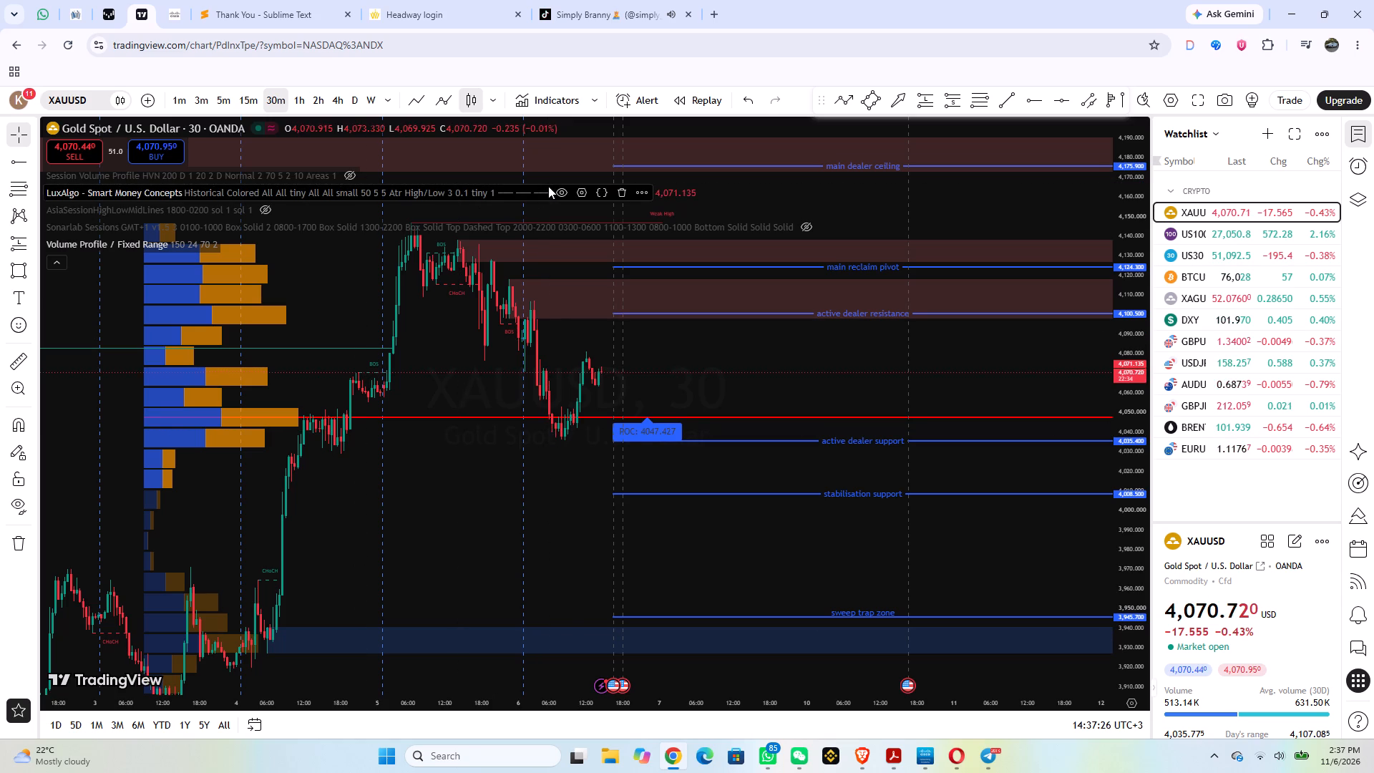
pyautogui.click(558, 190)
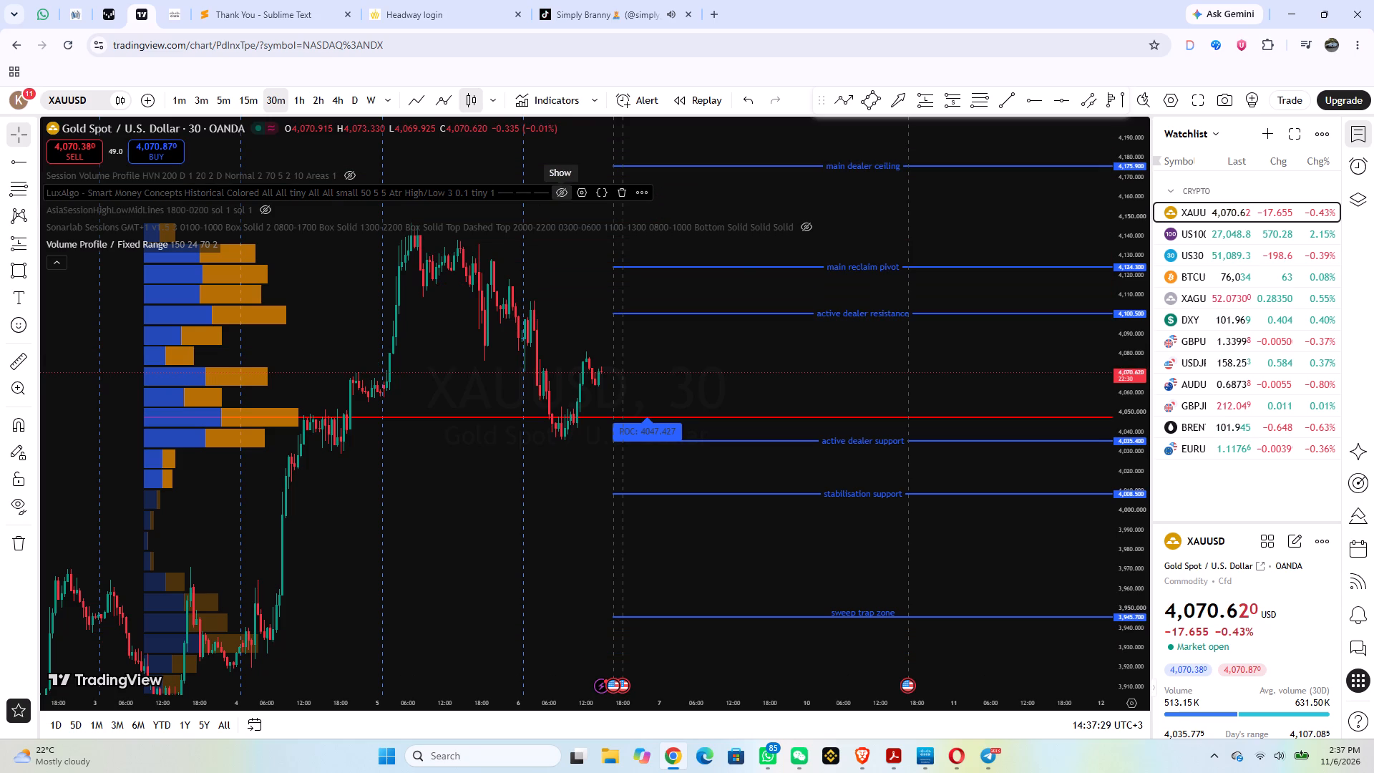
# Examine the fixed-range volume profile against earlier and recent XAUUSD price action and the marked dealer levels.
pyautogui.moveTo(430, 482); pyautogui.dragTo(1036, 336)
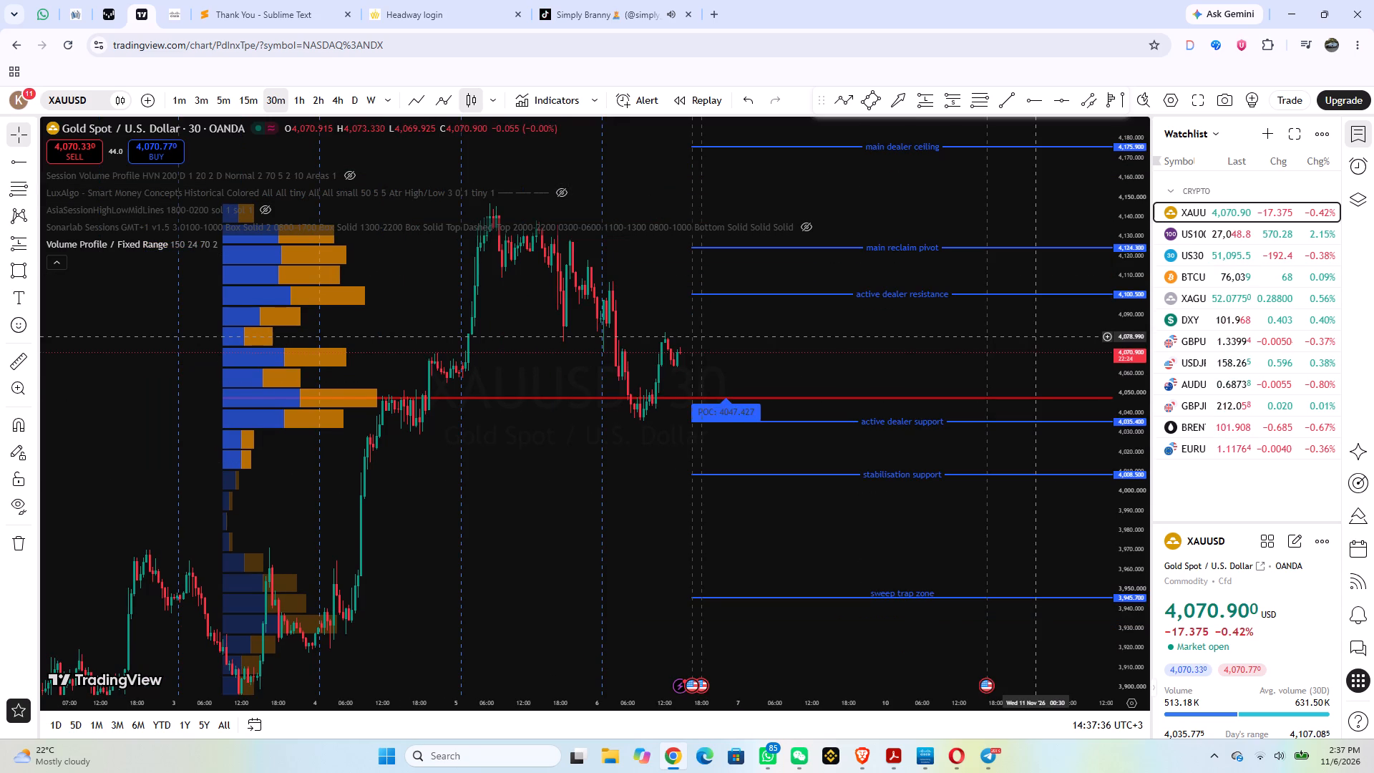
pyautogui.moveTo(430, 560); pyautogui.dragTo(719, 473)
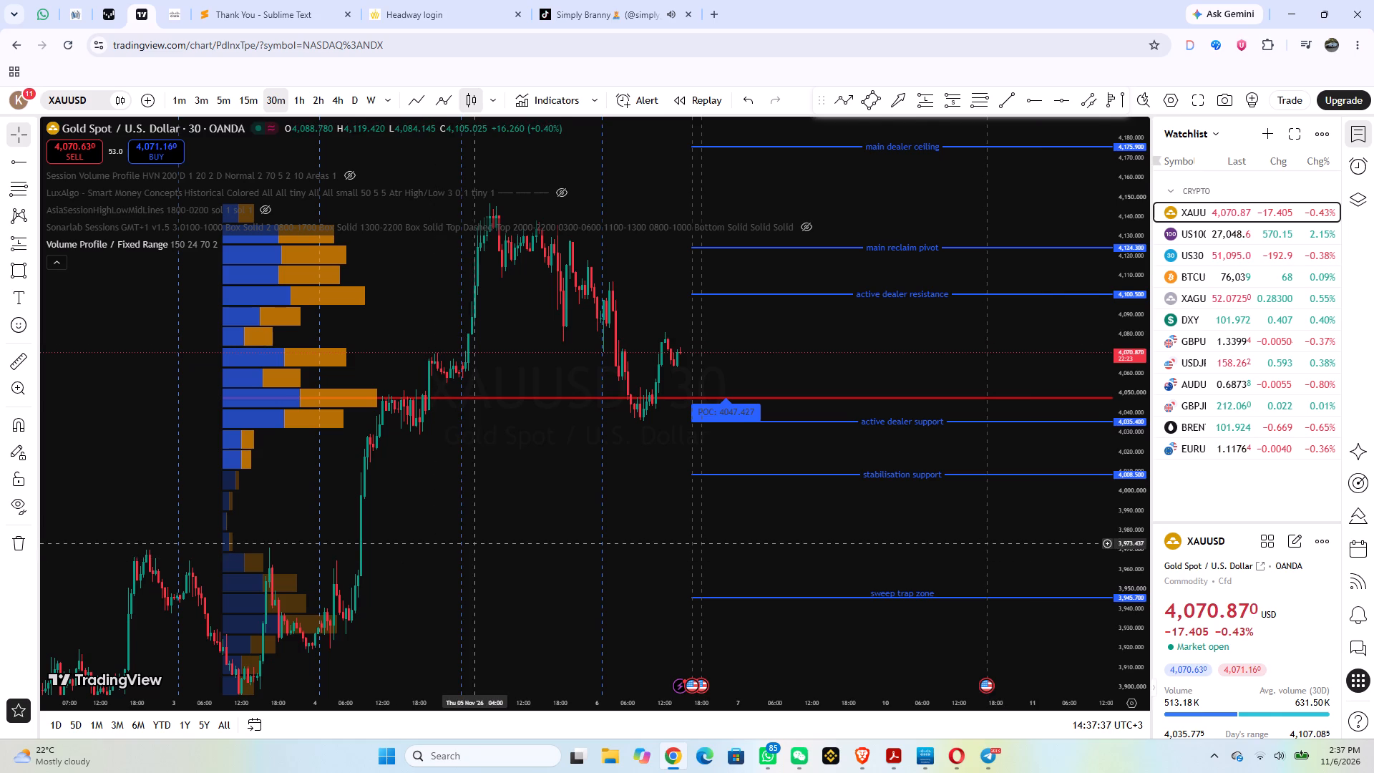
pyautogui.moveTo(719, 473); pyautogui.dragTo(952, 543)
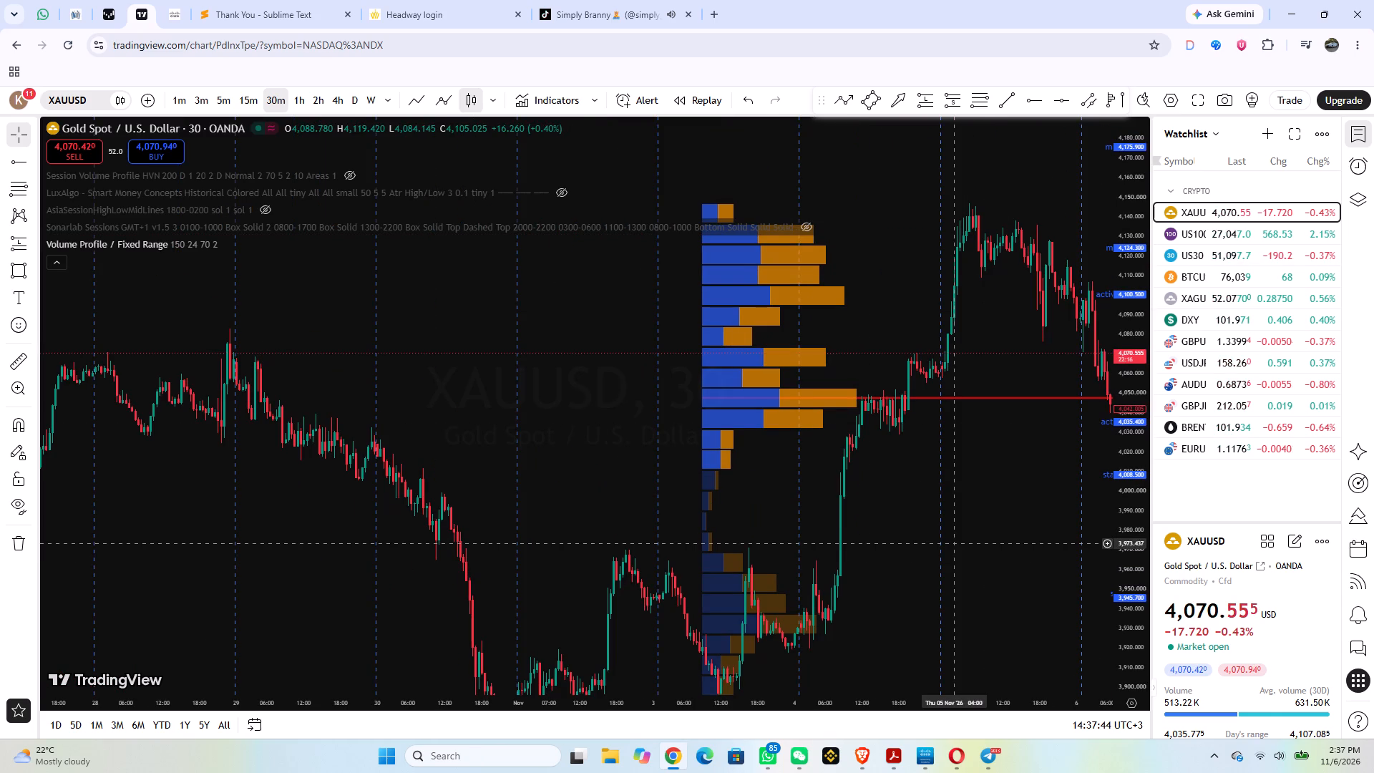
pyautogui.moveTo(497, 485); pyautogui.dragTo(0, 427)
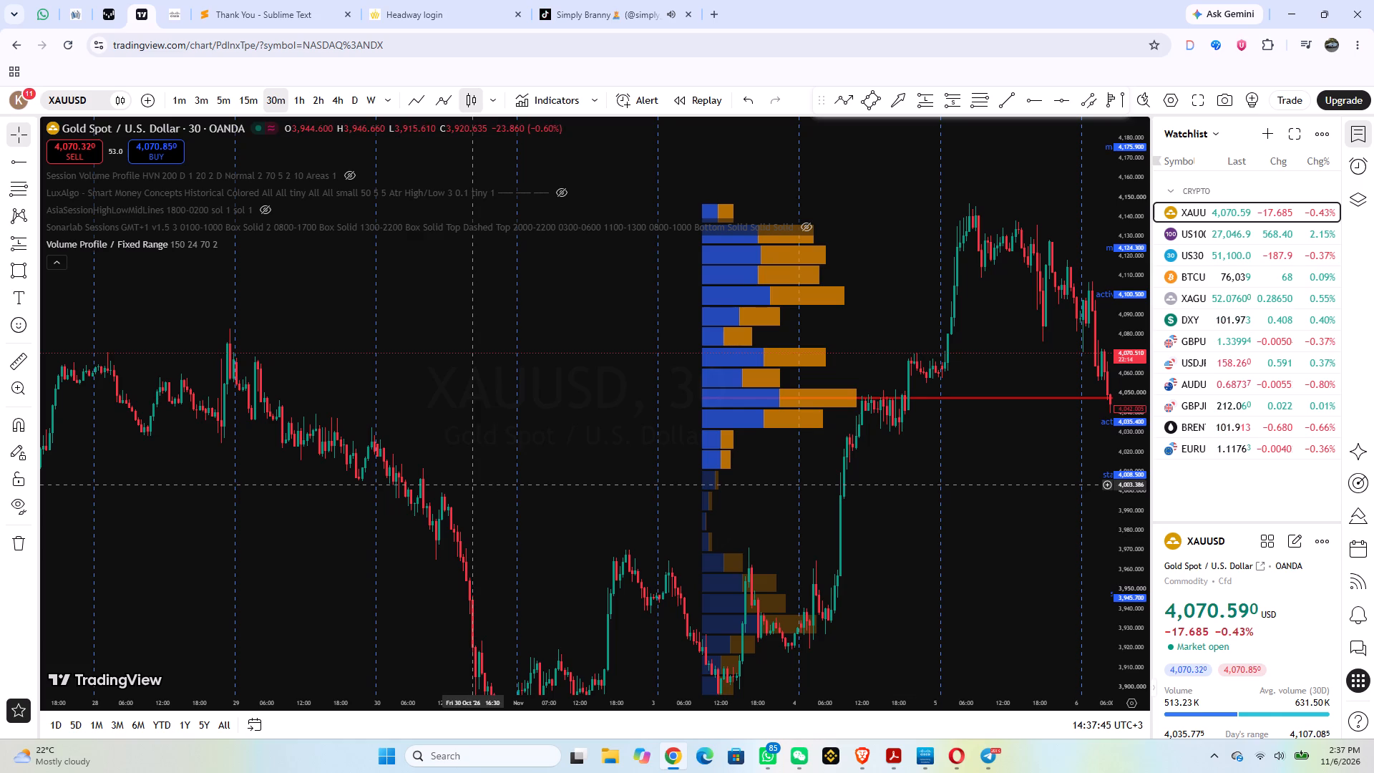
pyautogui.moveTo(0, 427); pyautogui.dragTo(0, 414)
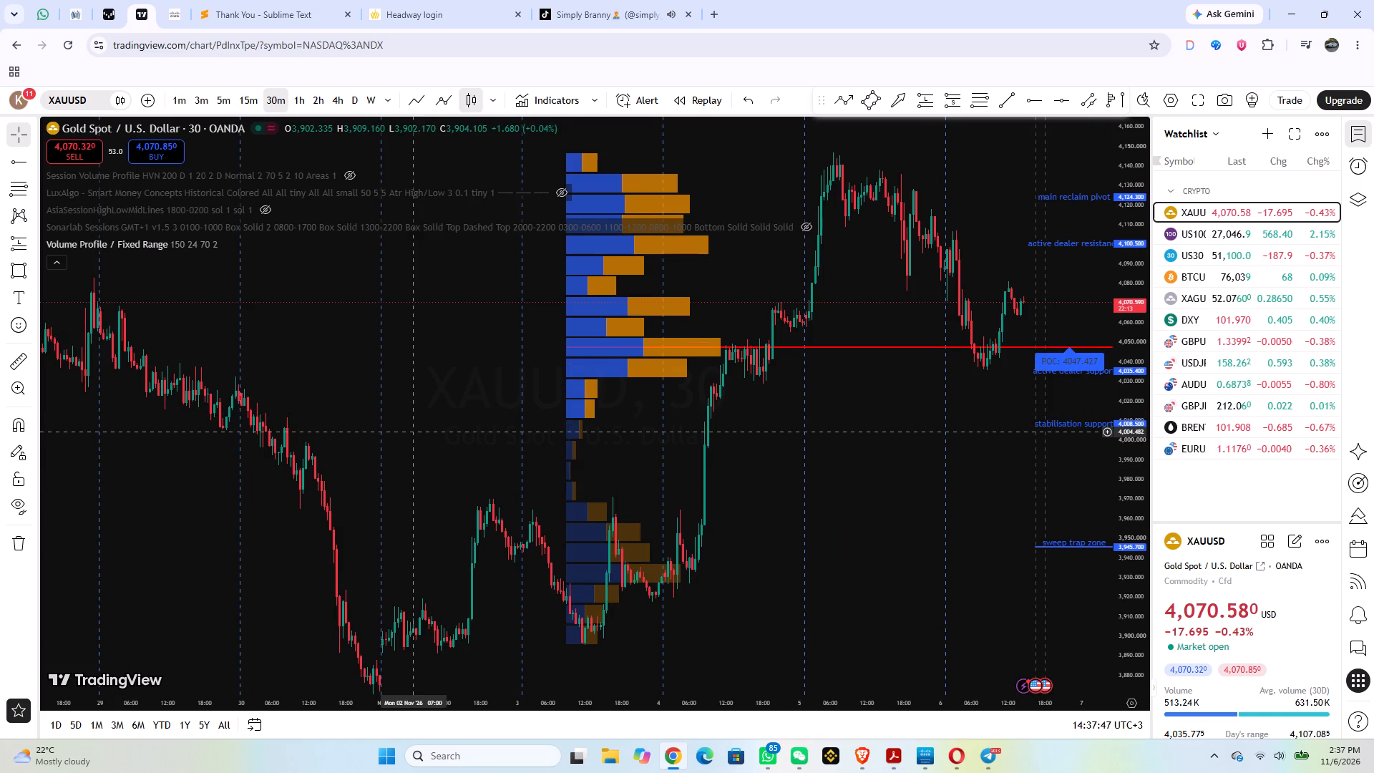
pyautogui.moveTo(828, 467); pyautogui.dragTo(383, 636)
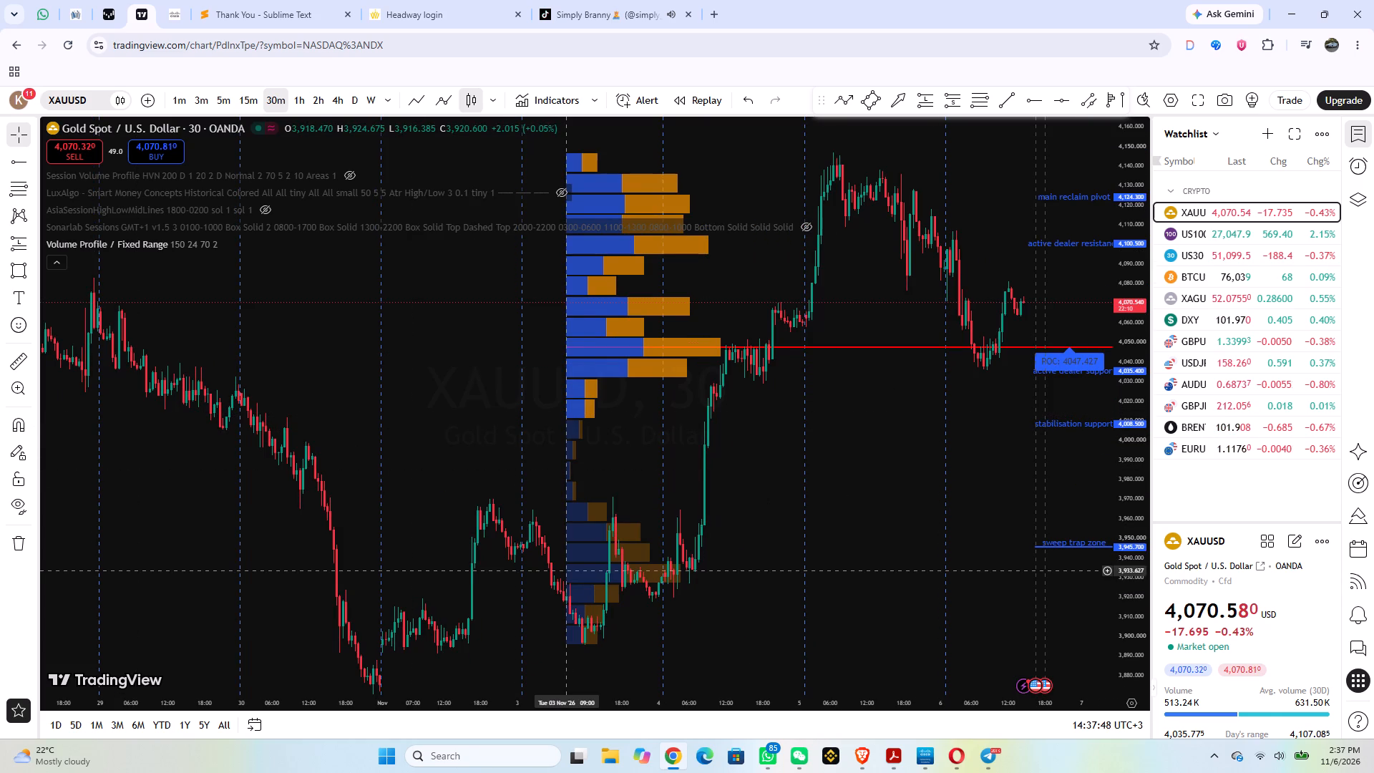
pyautogui.moveTo(383, 636); pyautogui.dragTo(379, 638)
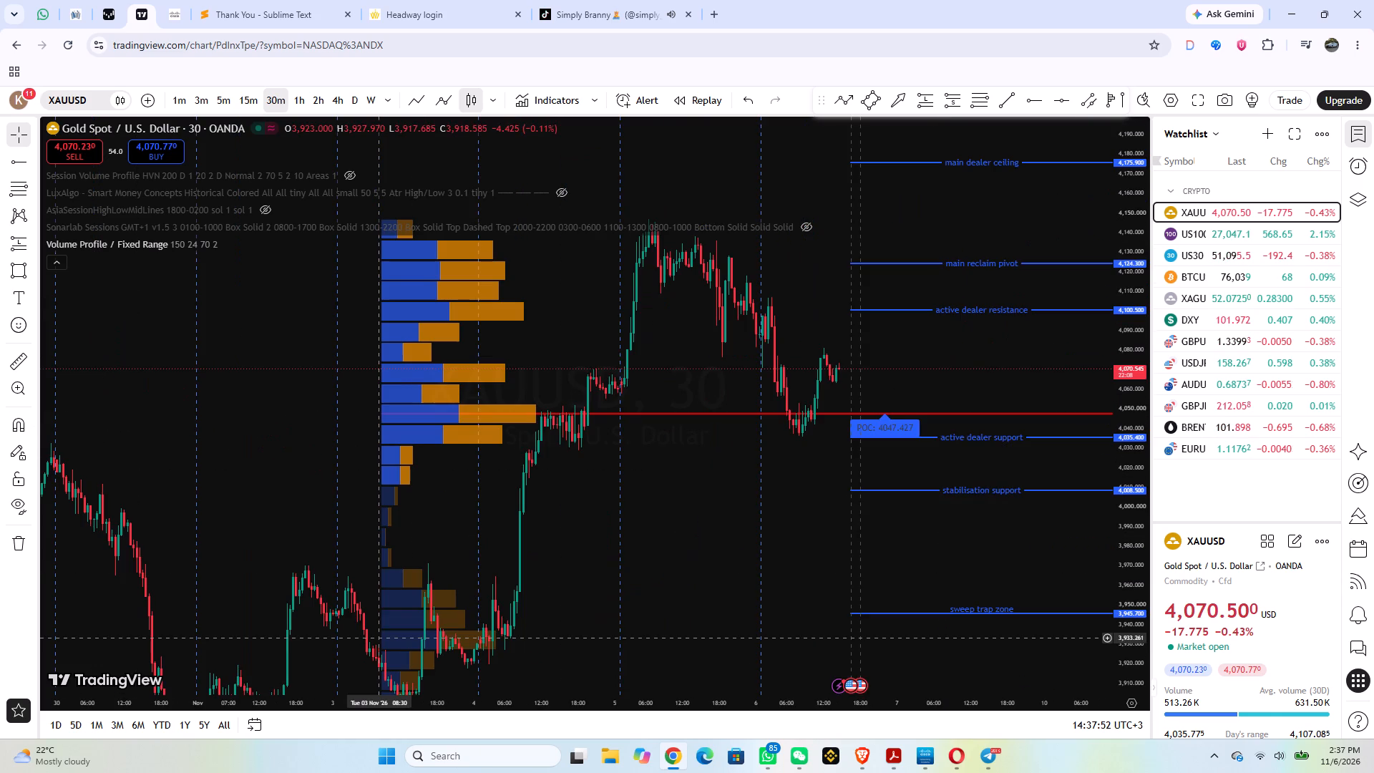
pyautogui.moveTo(379, 638); pyautogui.dragTo(210, 656)
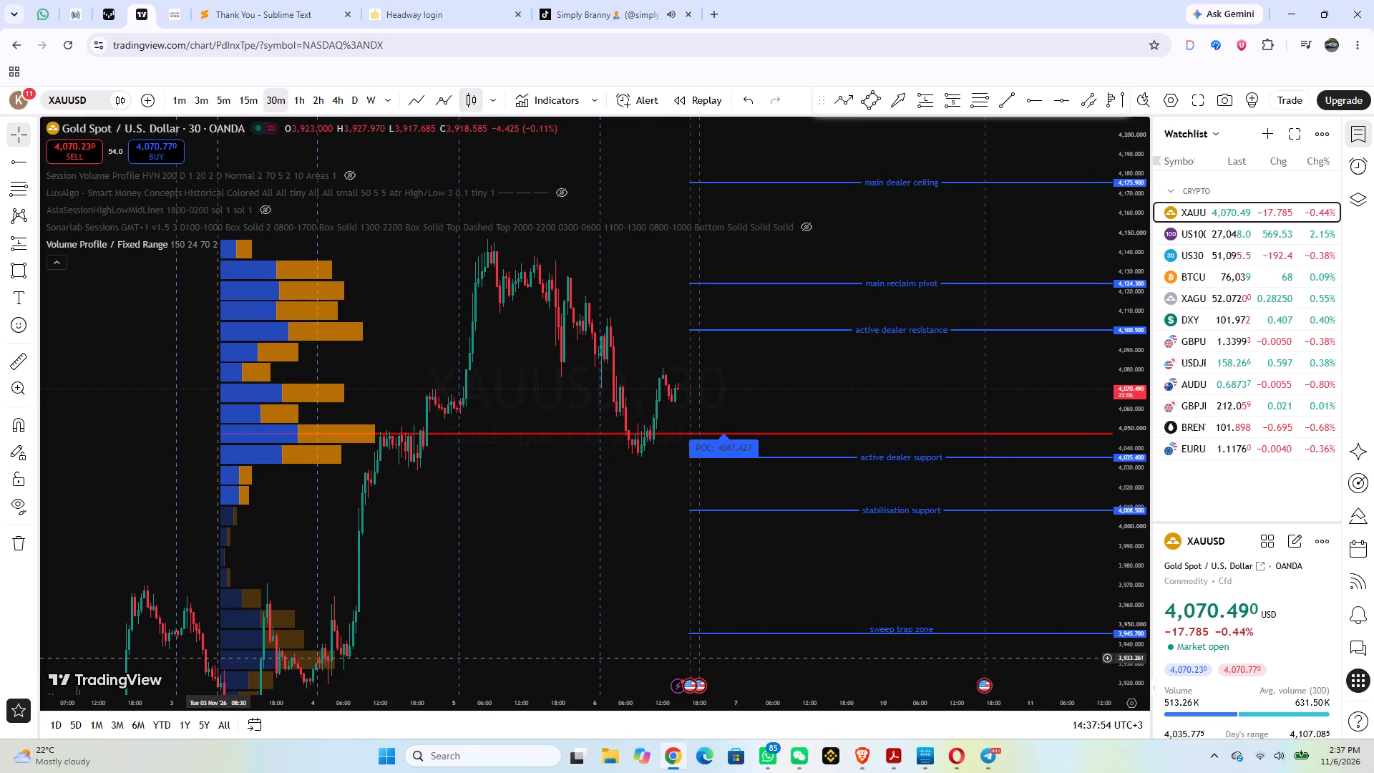
pyautogui.moveTo(210, 656); pyautogui.dragTo(205, 653)
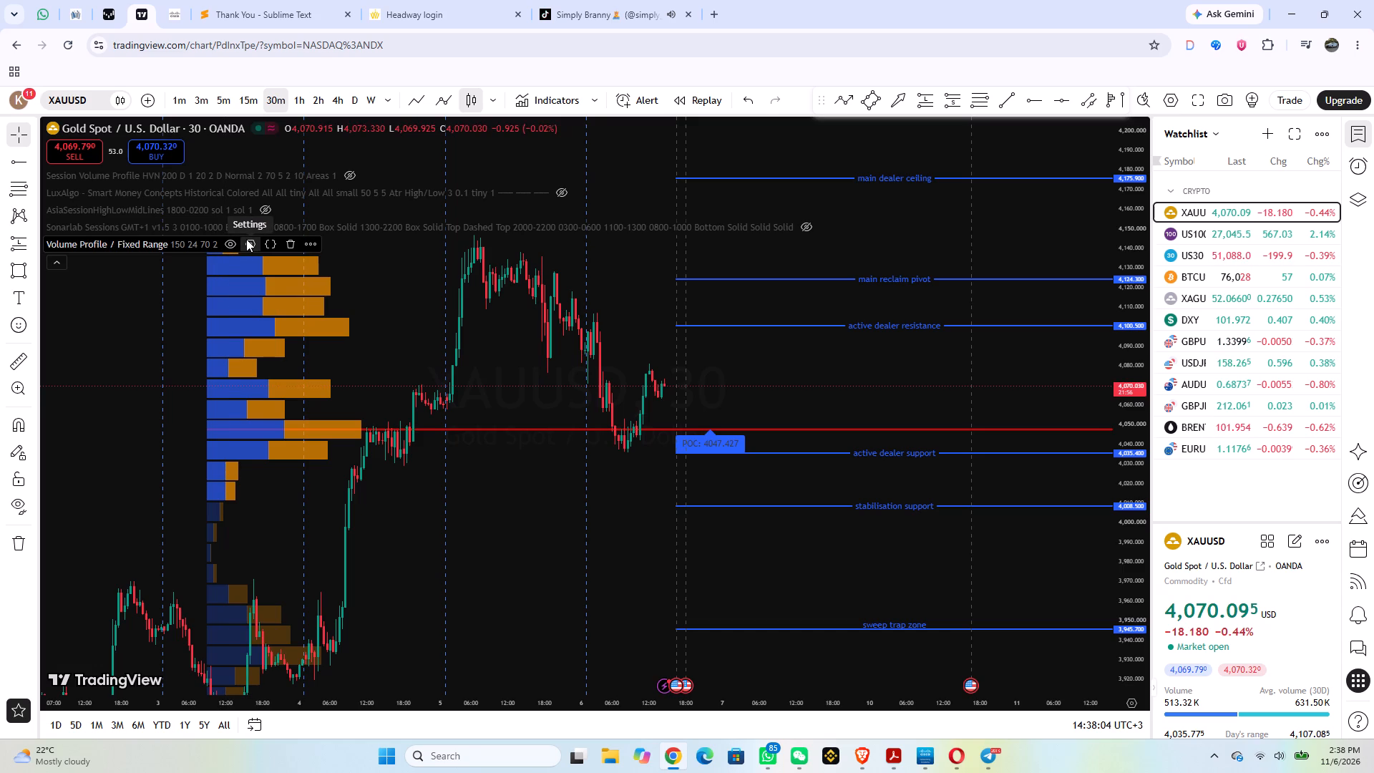
# Set the Value Area Volume of the Volume Profile / Fixed Range indicator to 50%.
pyautogui.click(246, 239)
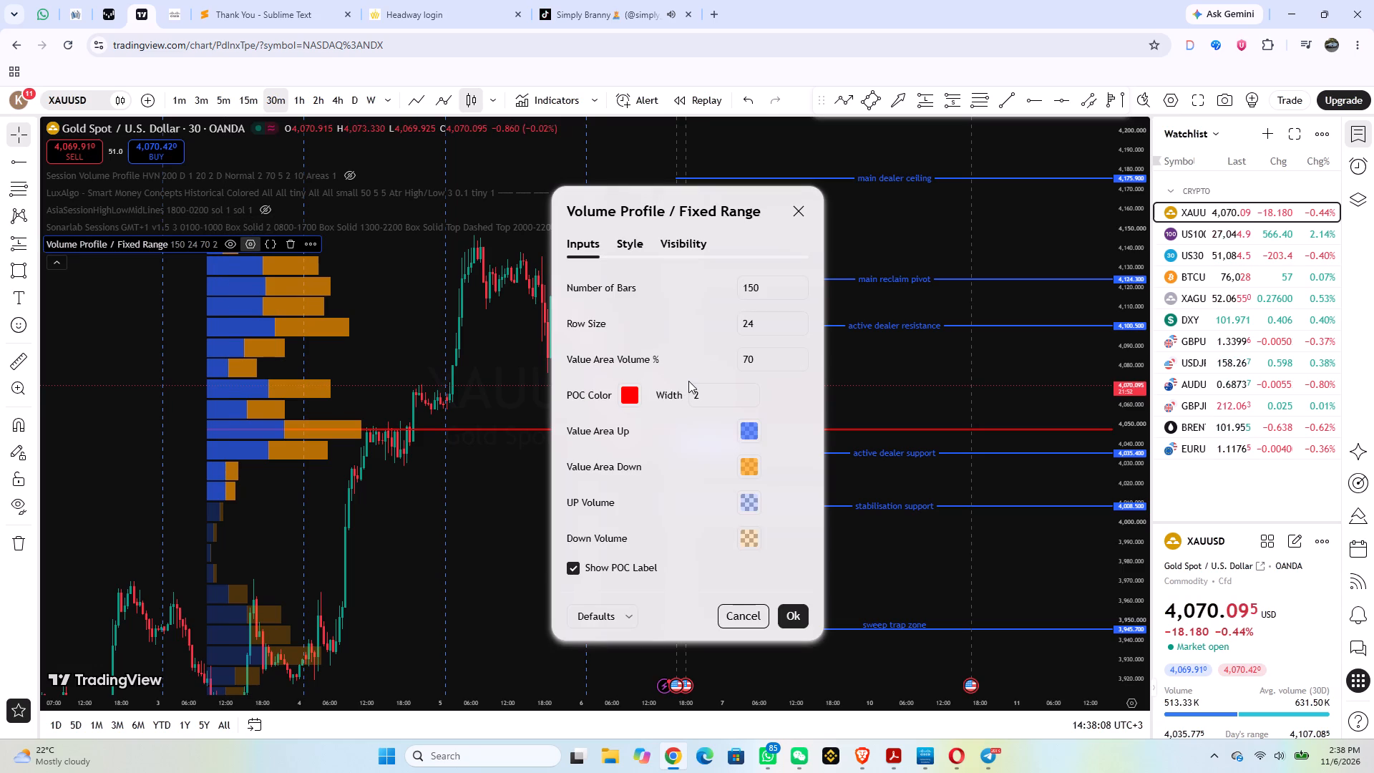
pyautogui.click(761, 356)
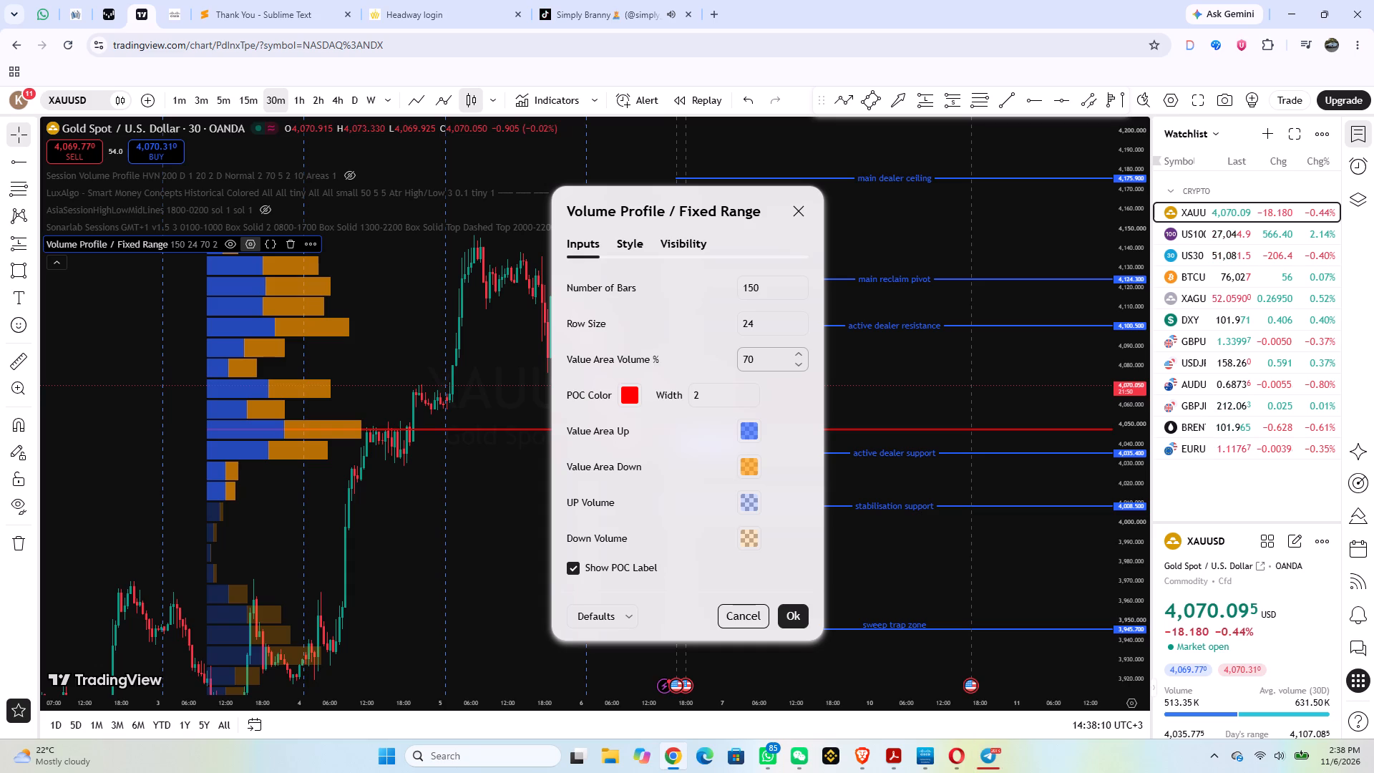
pyautogui.click(798, 365)
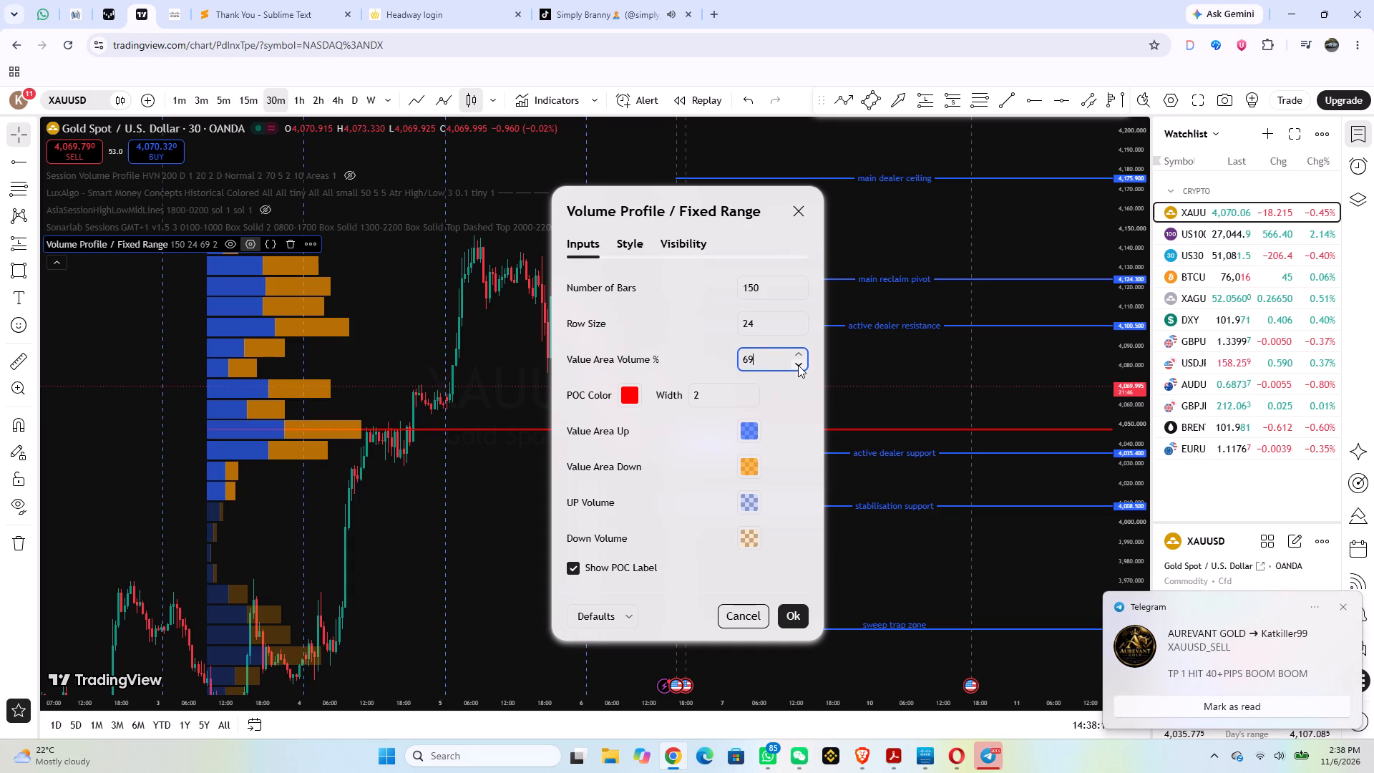
pyautogui.tripleClick(798, 365)
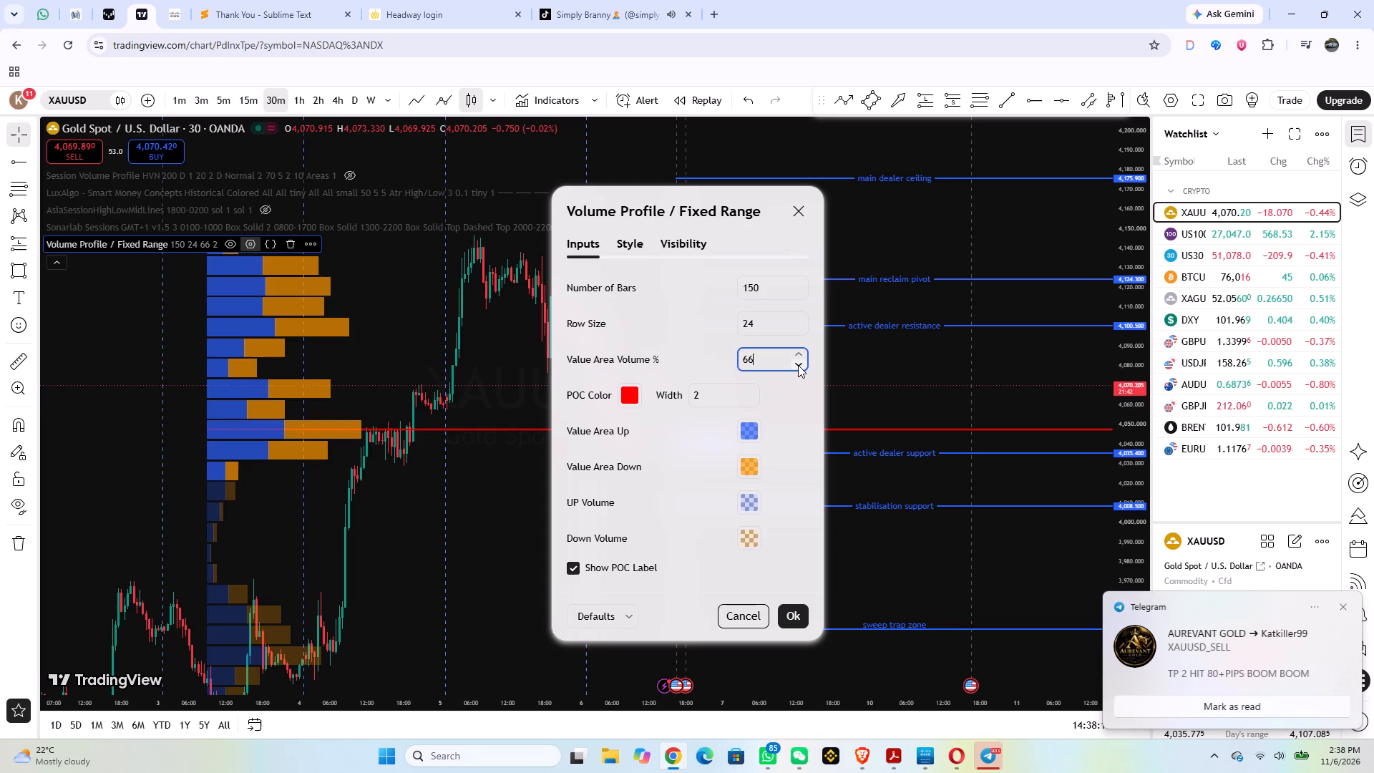
pyautogui.doubleClick(798, 365)
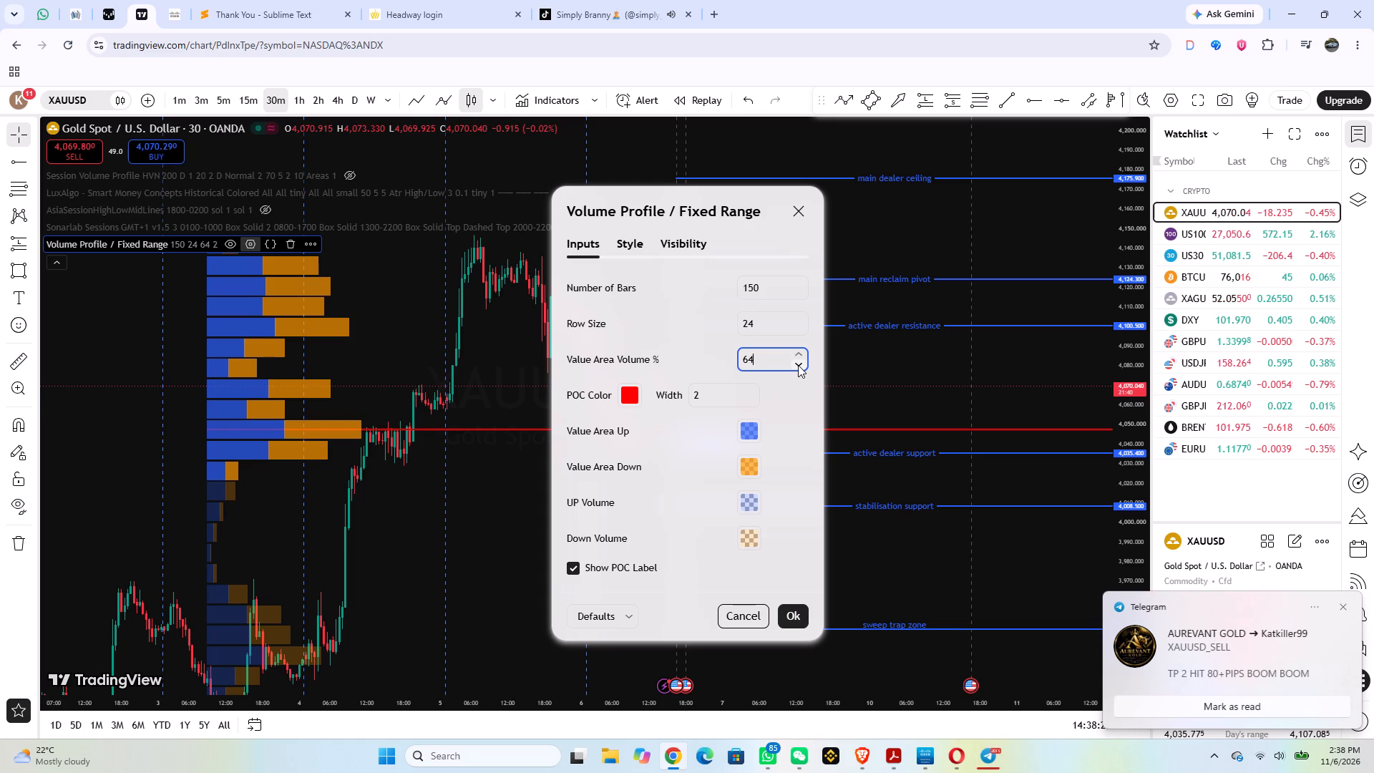
pyautogui.click(798, 365)
pyautogui.click(798, 365)
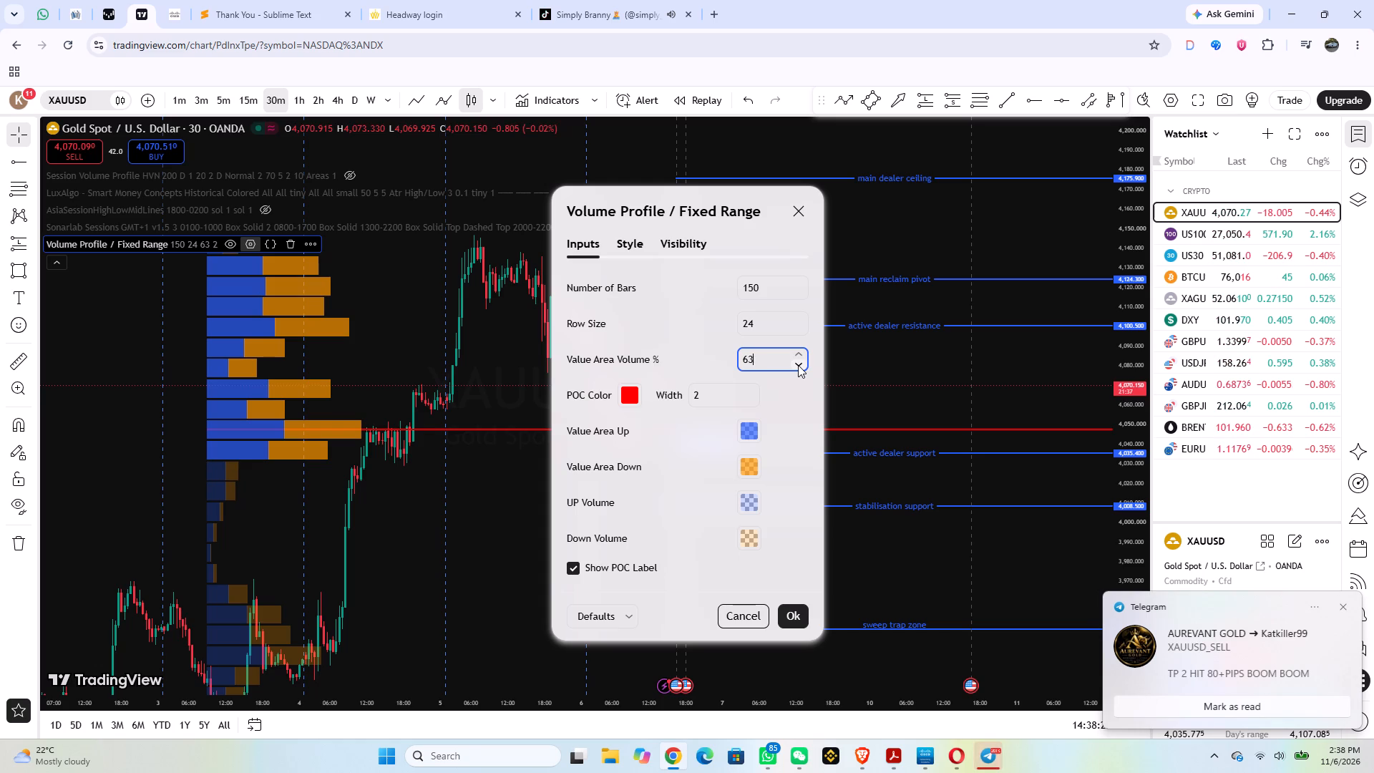
pyautogui.tripleClick(798, 365)
pyautogui.doubleClick(798, 365)
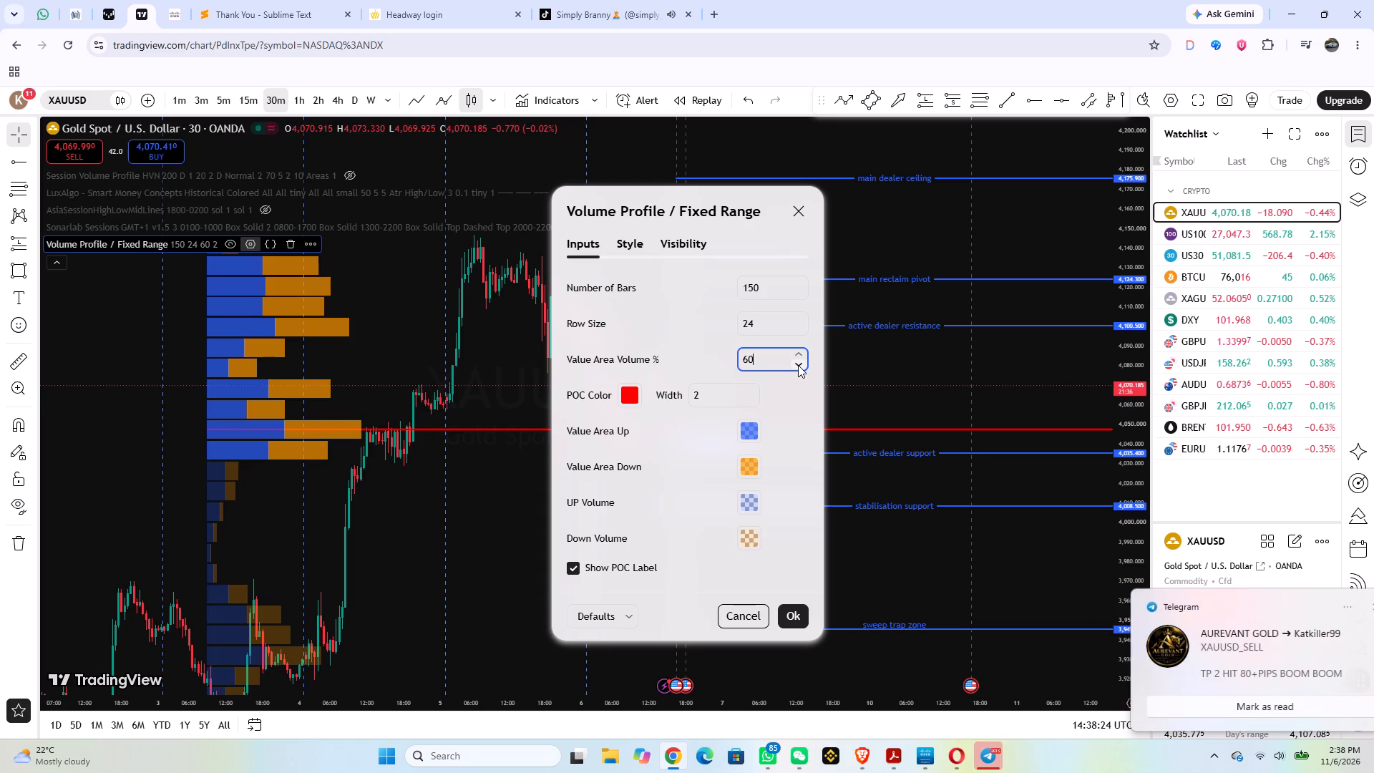
pyautogui.tripleClick(798, 365)
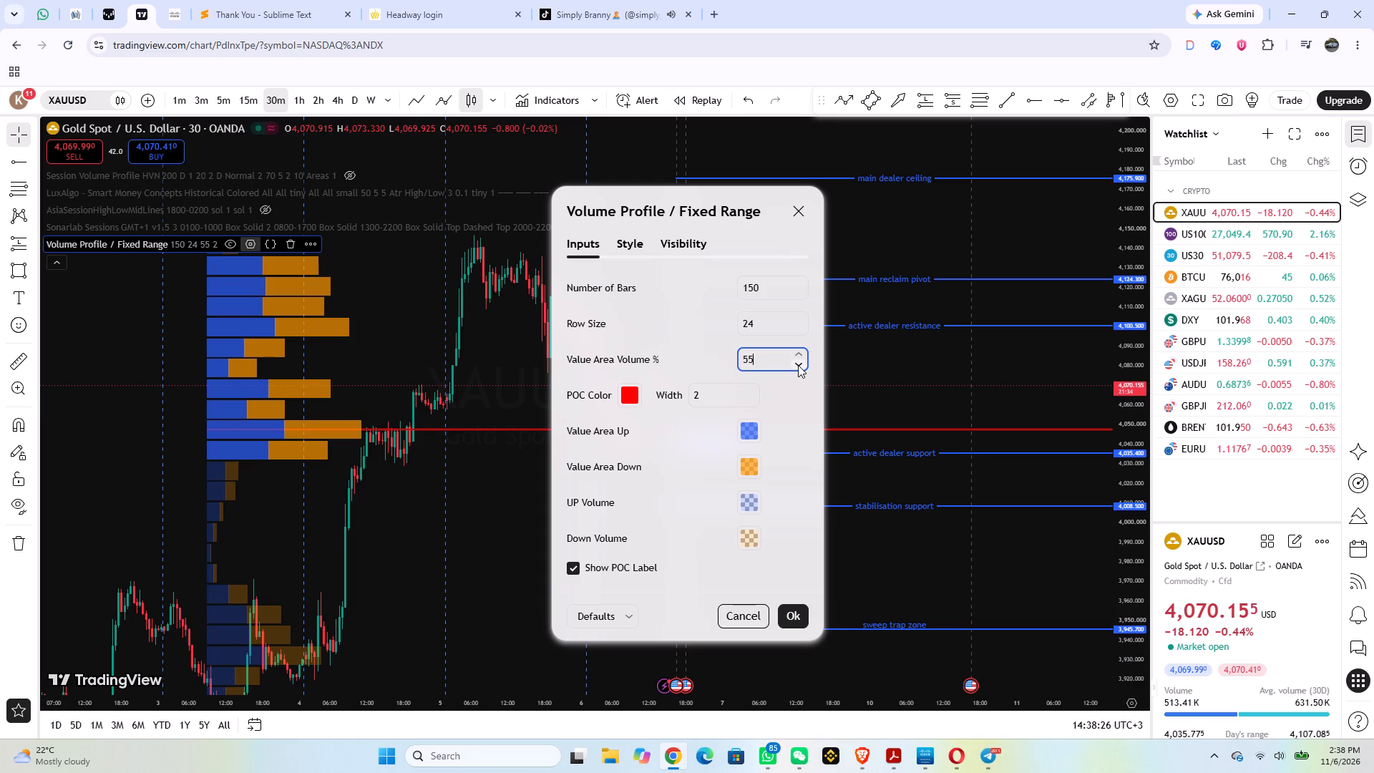
pyautogui.click(798, 365)
pyautogui.click(798, 365)
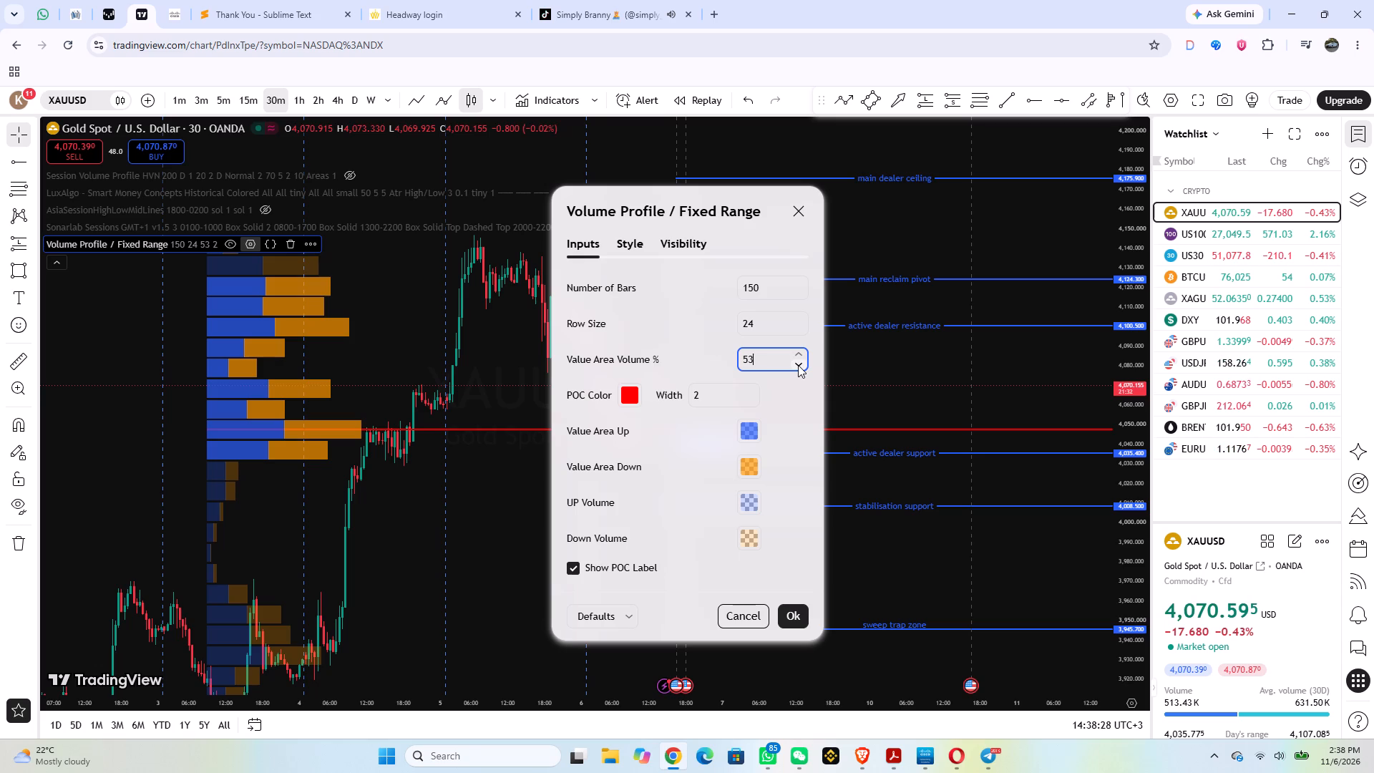
pyautogui.click(798, 365)
pyautogui.click(798, 365)
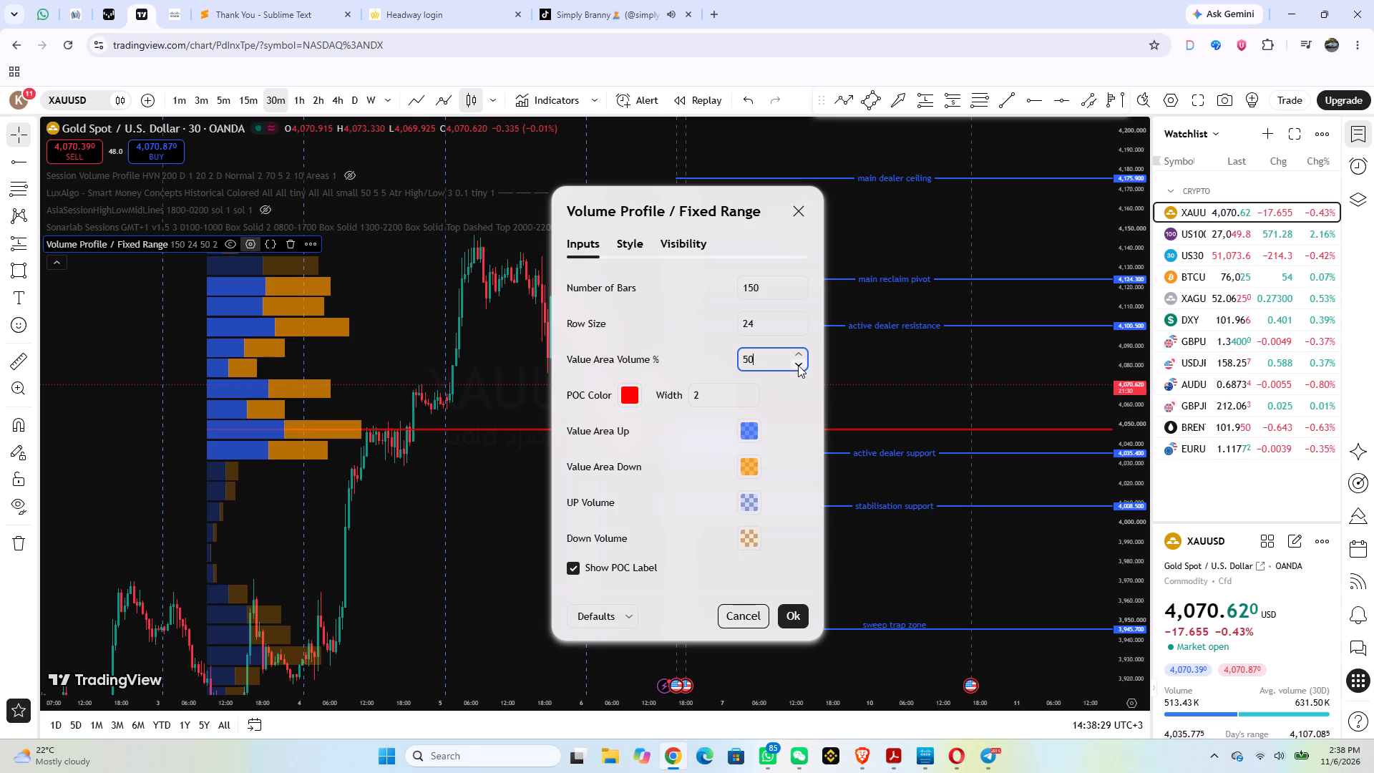
pyautogui.click(801, 381)
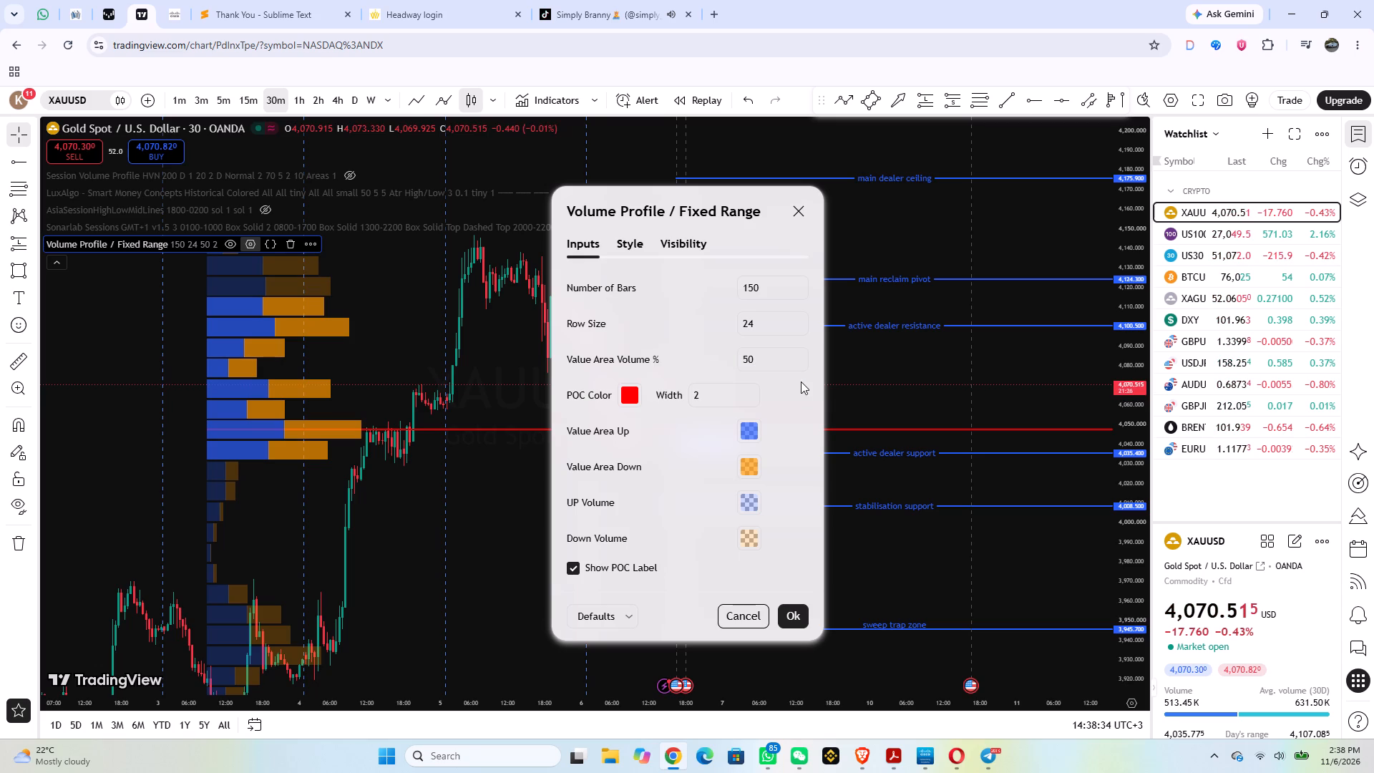
# Set the volume profile's row size to 25 and its POC line width to 4.
pyautogui.click(796, 321)
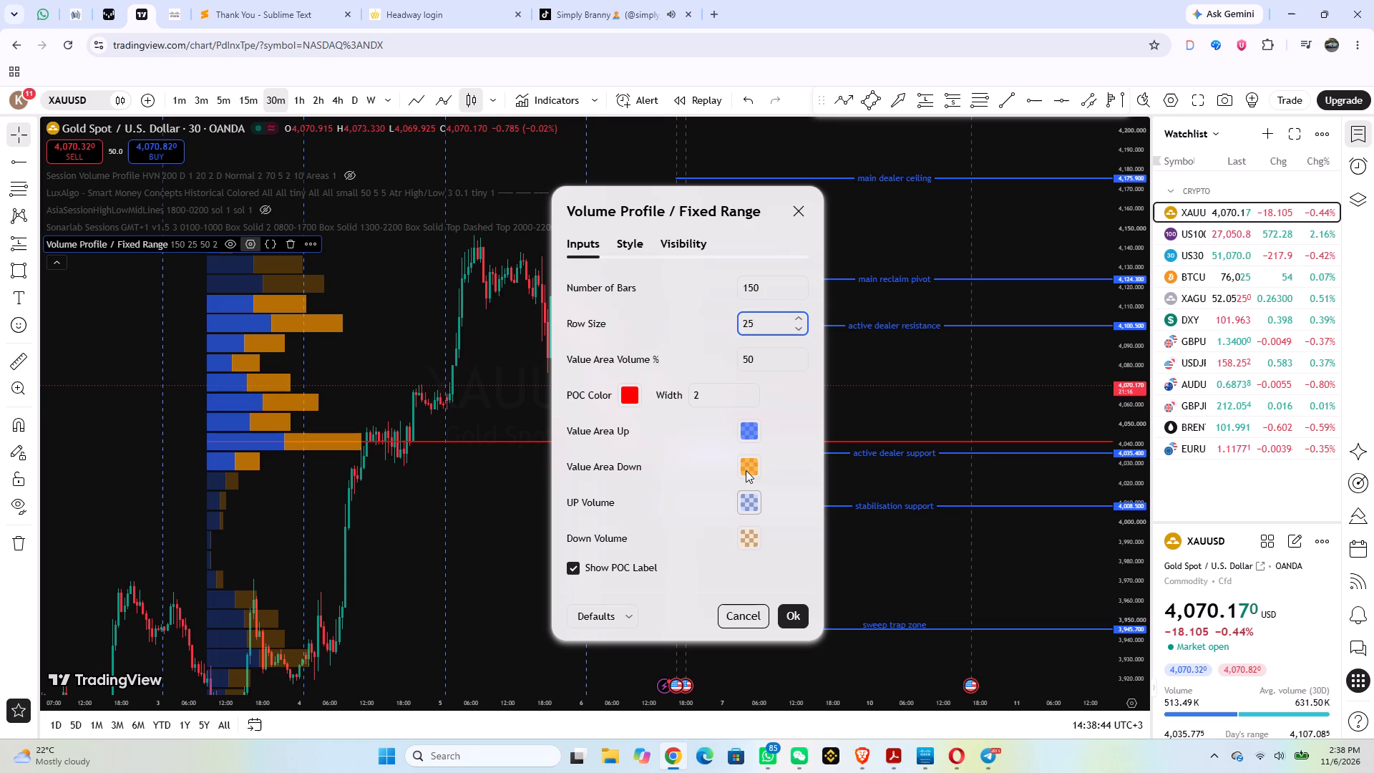
pyautogui.click(631, 611)
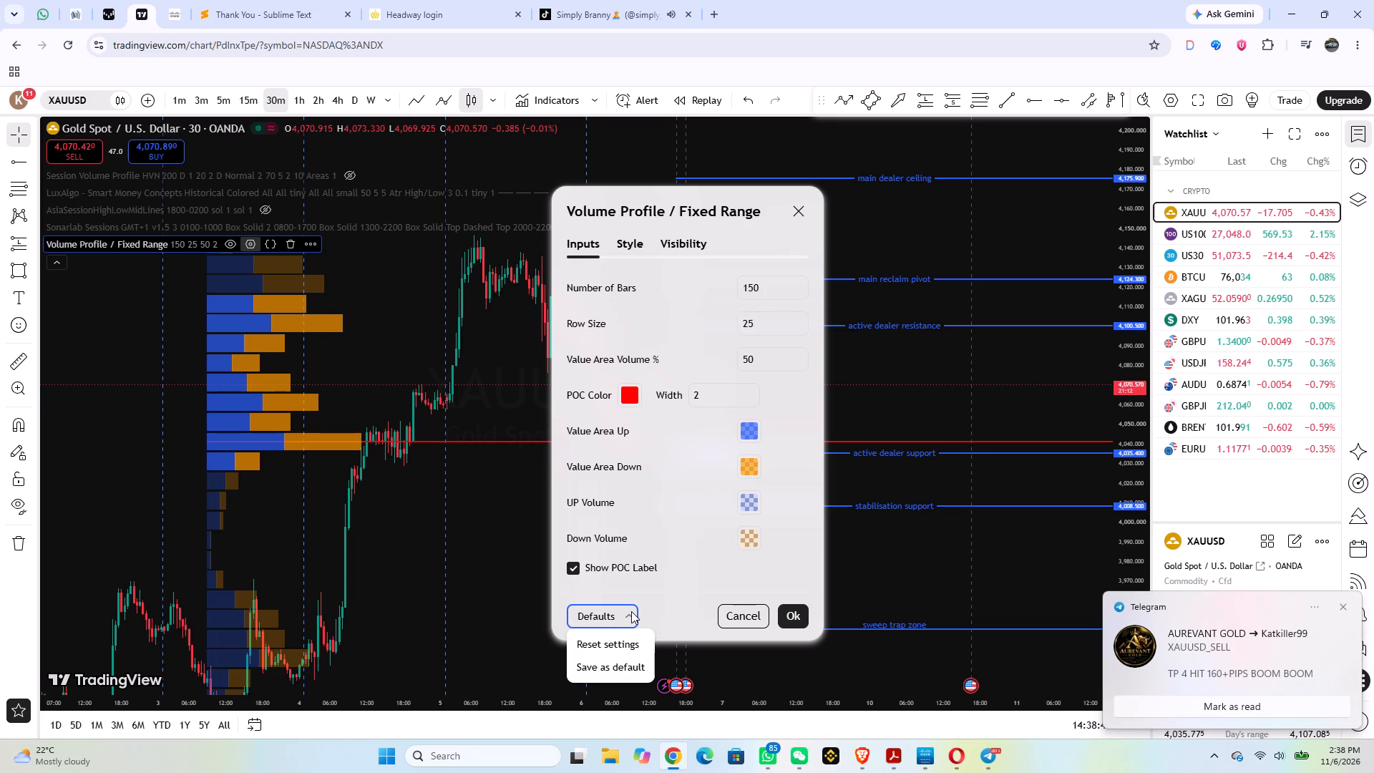
pyautogui.click(679, 483)
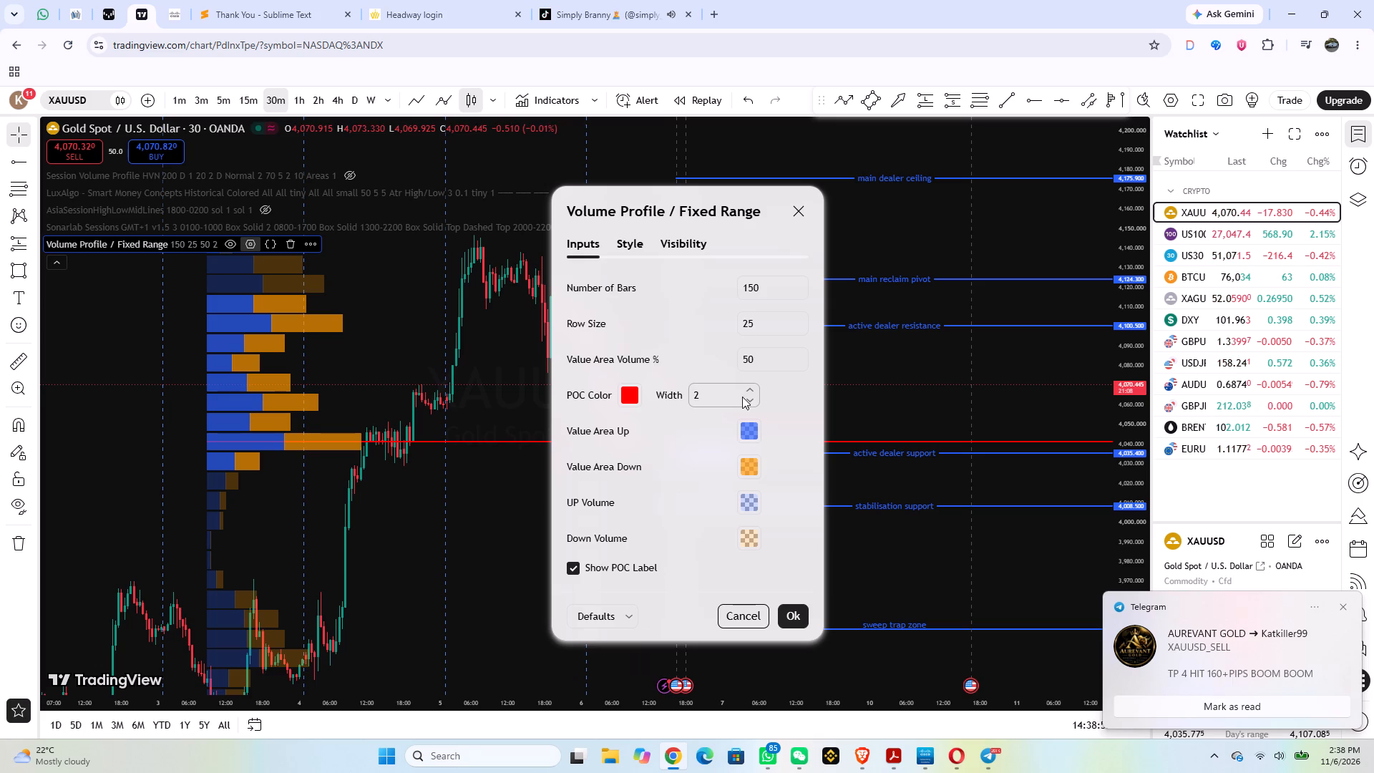
pyautogui.click(746, 401)
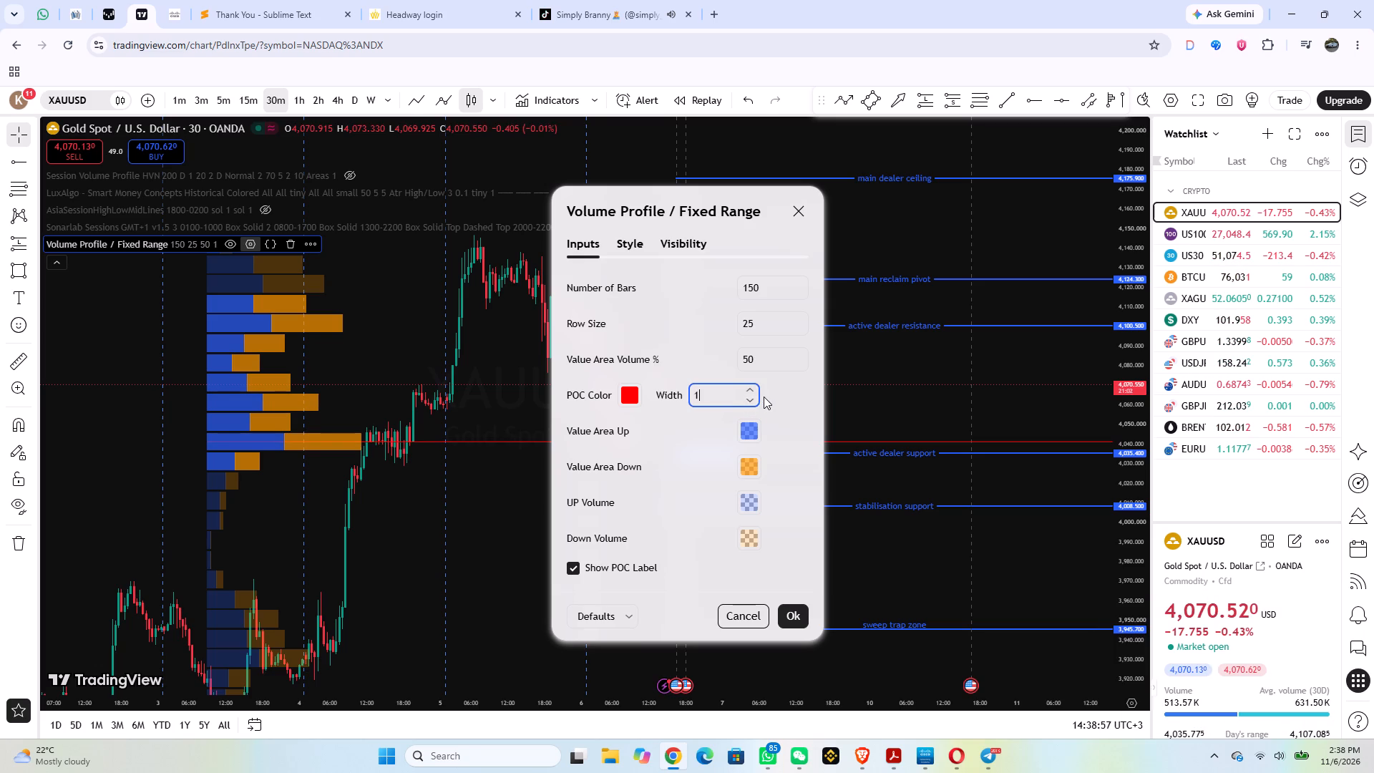
pyautogui.click(752, 390)
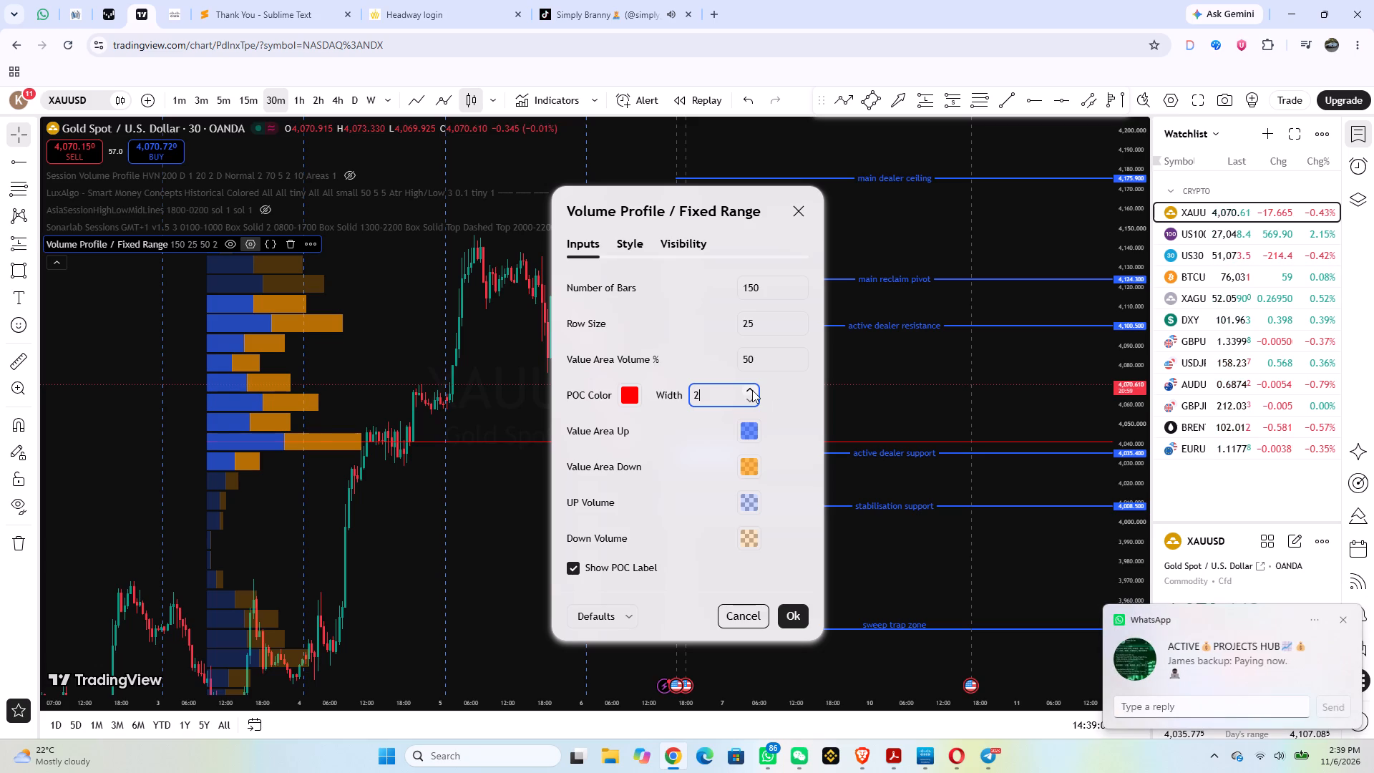
pyautogui.click(752, 390)
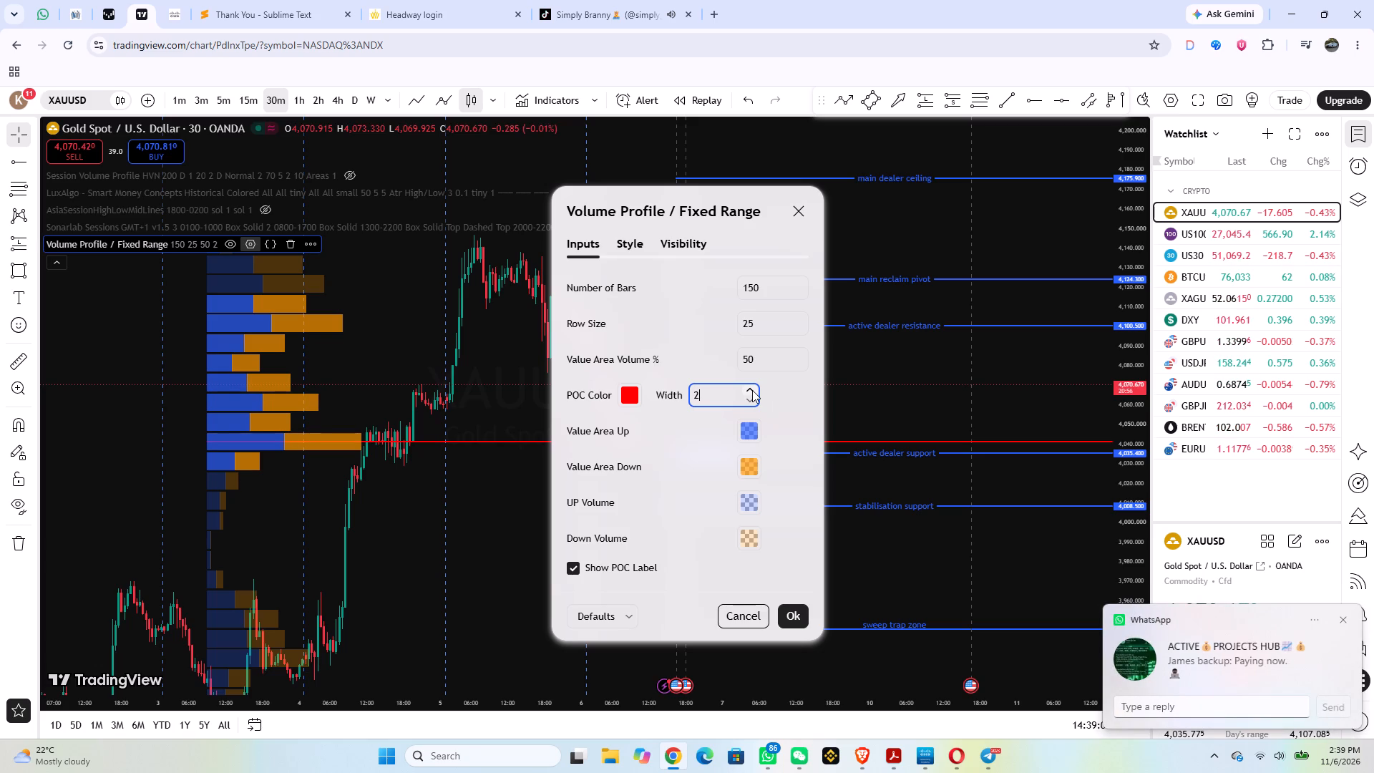
pyautogui.click(752, 390)
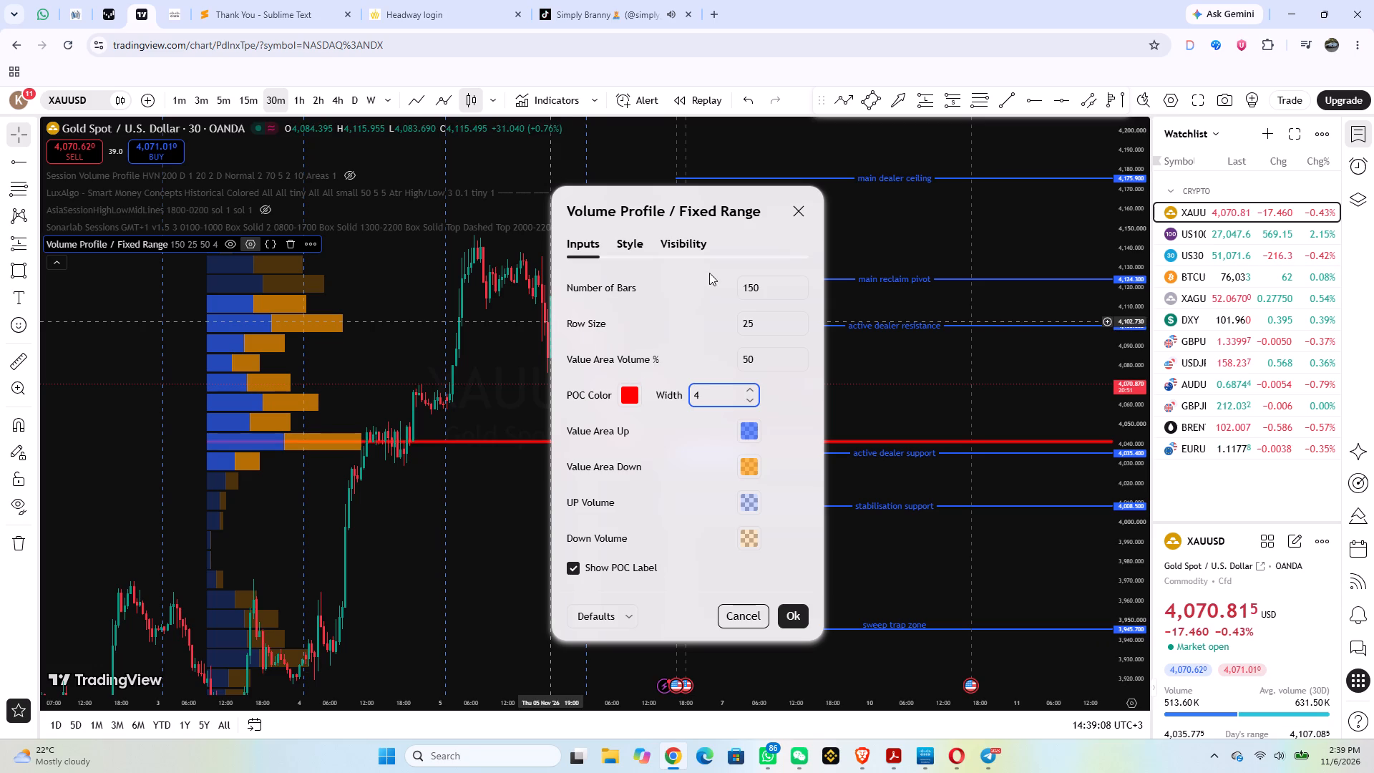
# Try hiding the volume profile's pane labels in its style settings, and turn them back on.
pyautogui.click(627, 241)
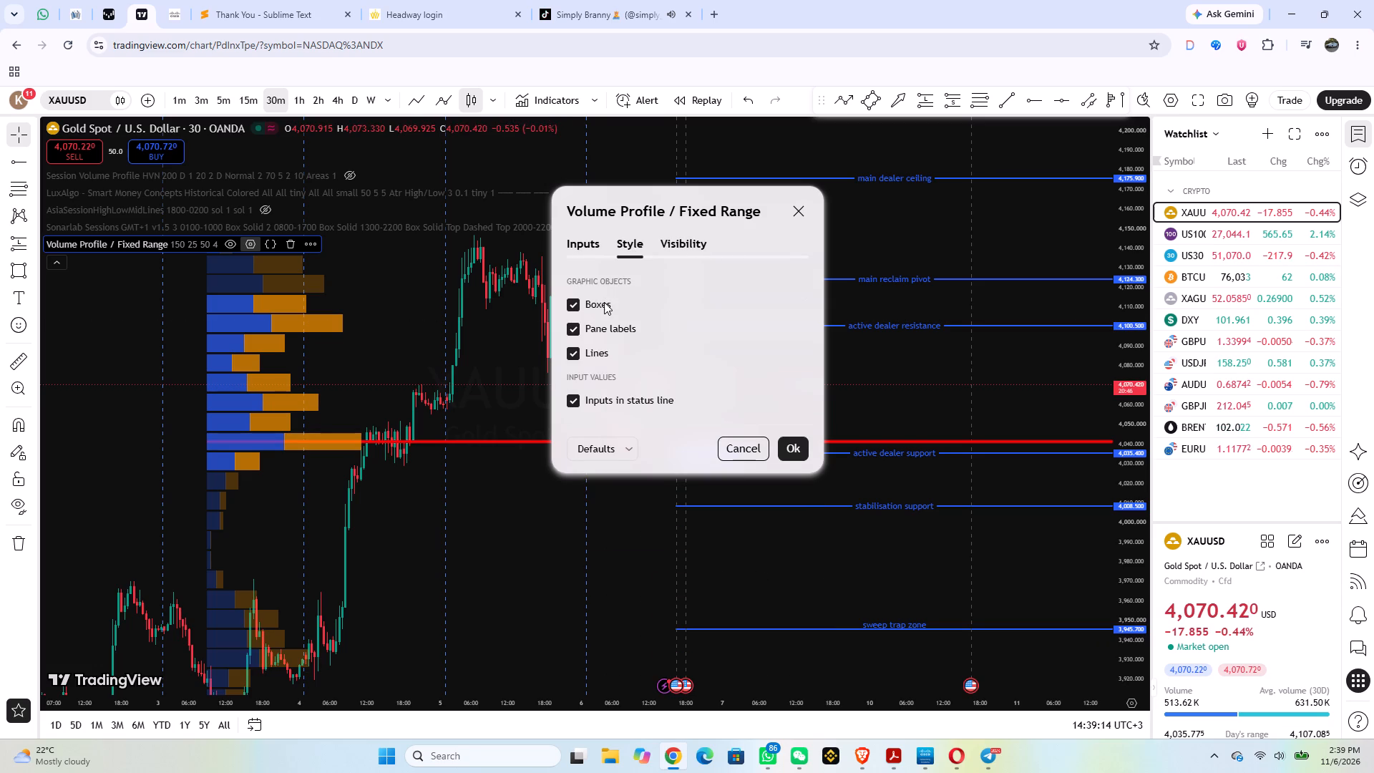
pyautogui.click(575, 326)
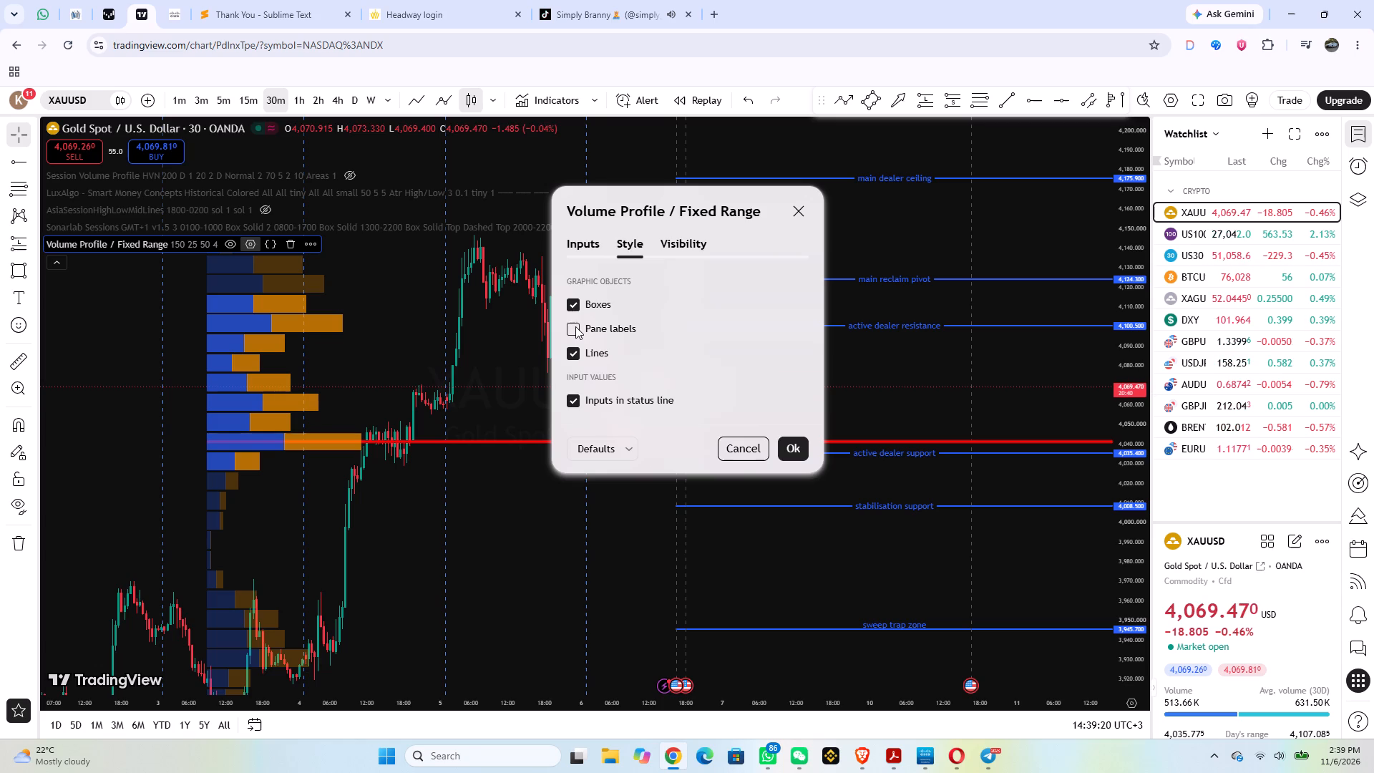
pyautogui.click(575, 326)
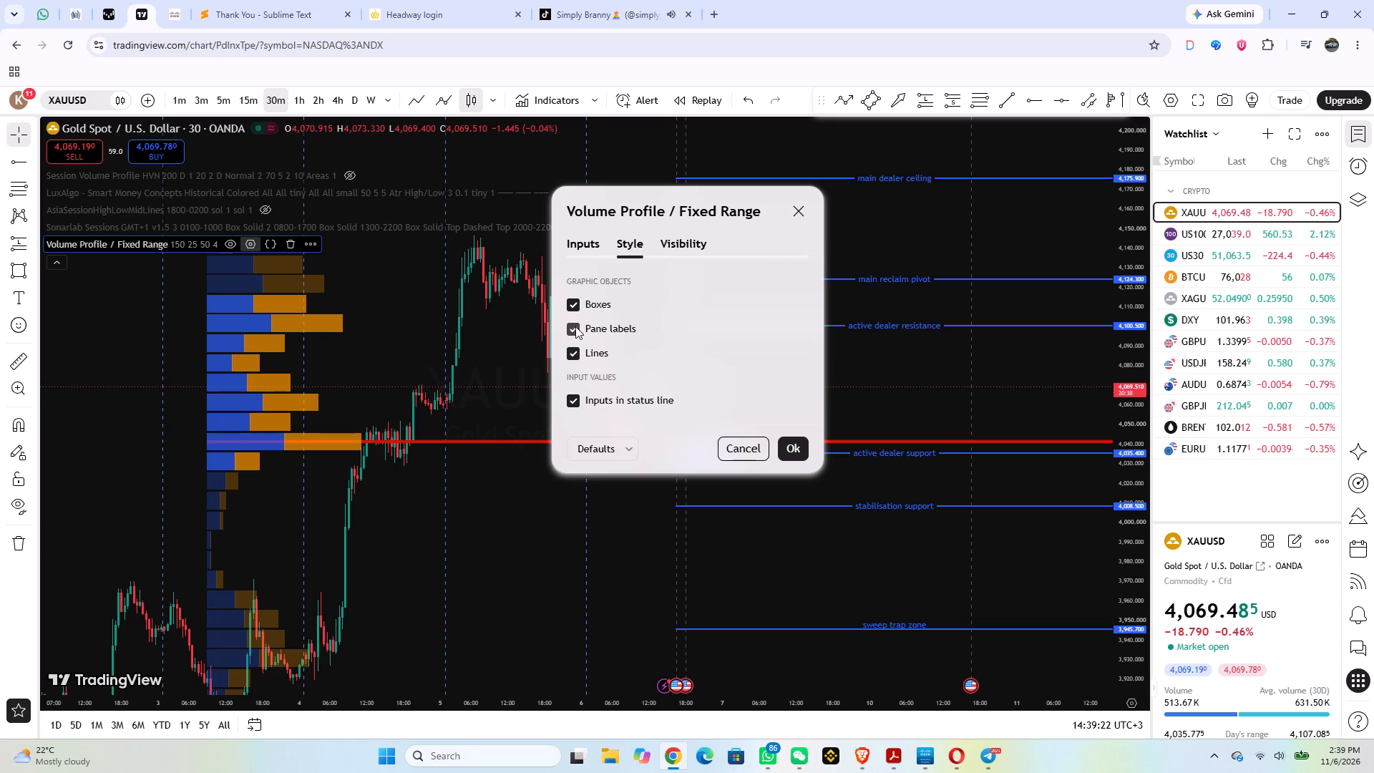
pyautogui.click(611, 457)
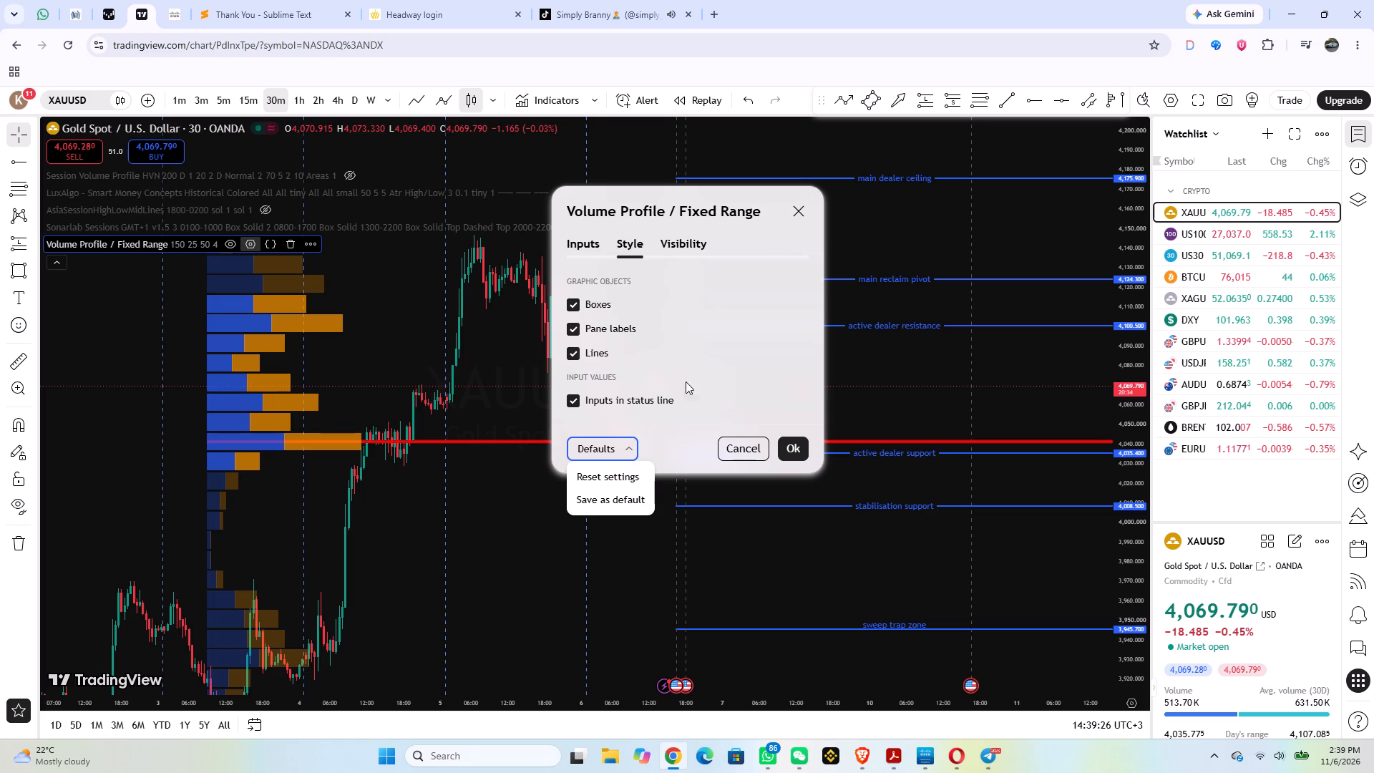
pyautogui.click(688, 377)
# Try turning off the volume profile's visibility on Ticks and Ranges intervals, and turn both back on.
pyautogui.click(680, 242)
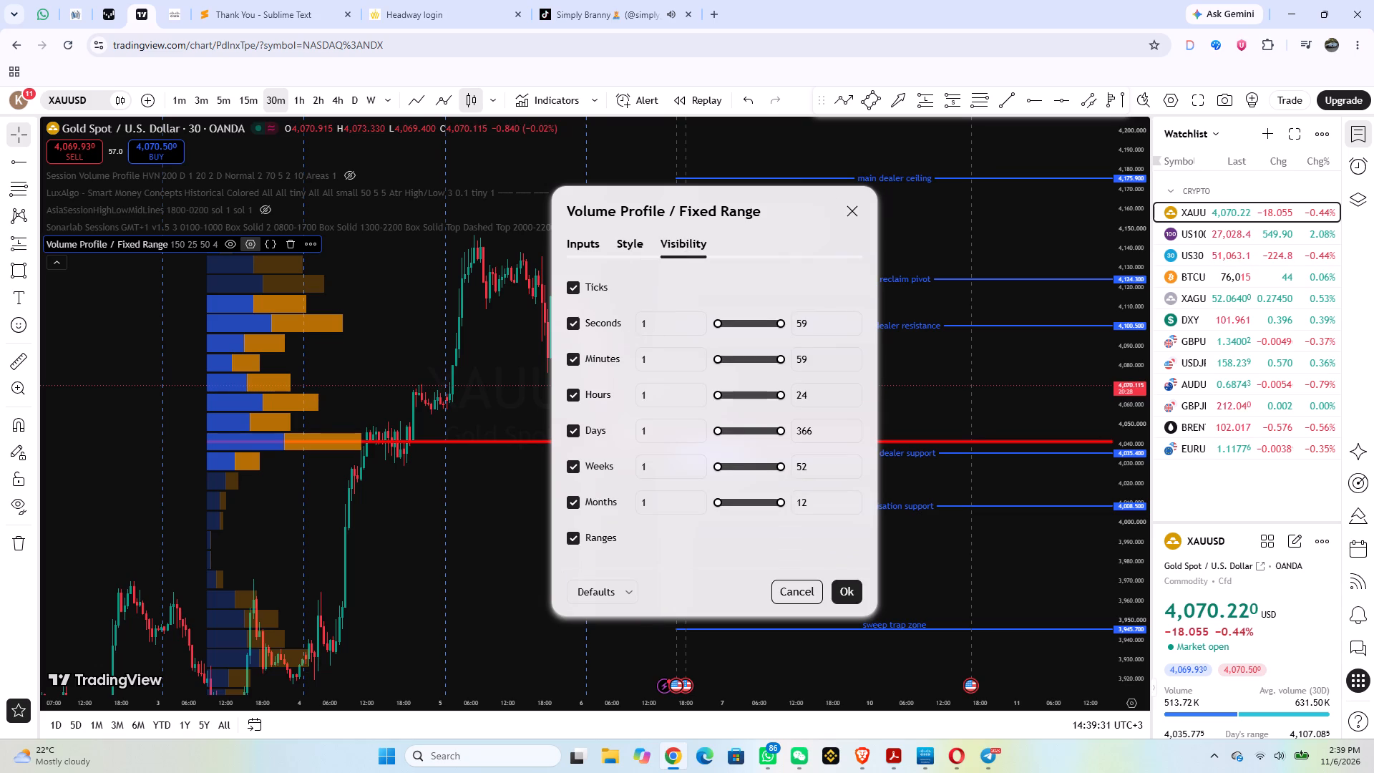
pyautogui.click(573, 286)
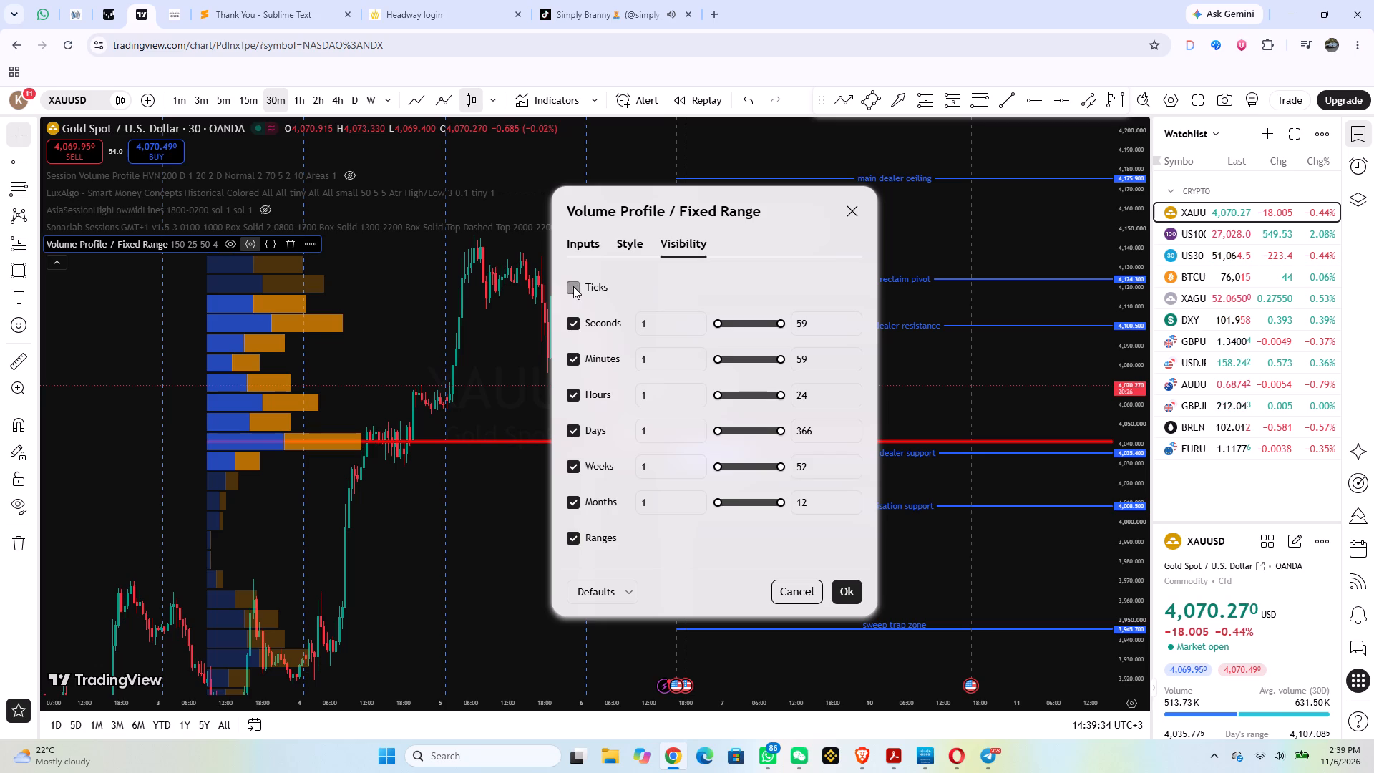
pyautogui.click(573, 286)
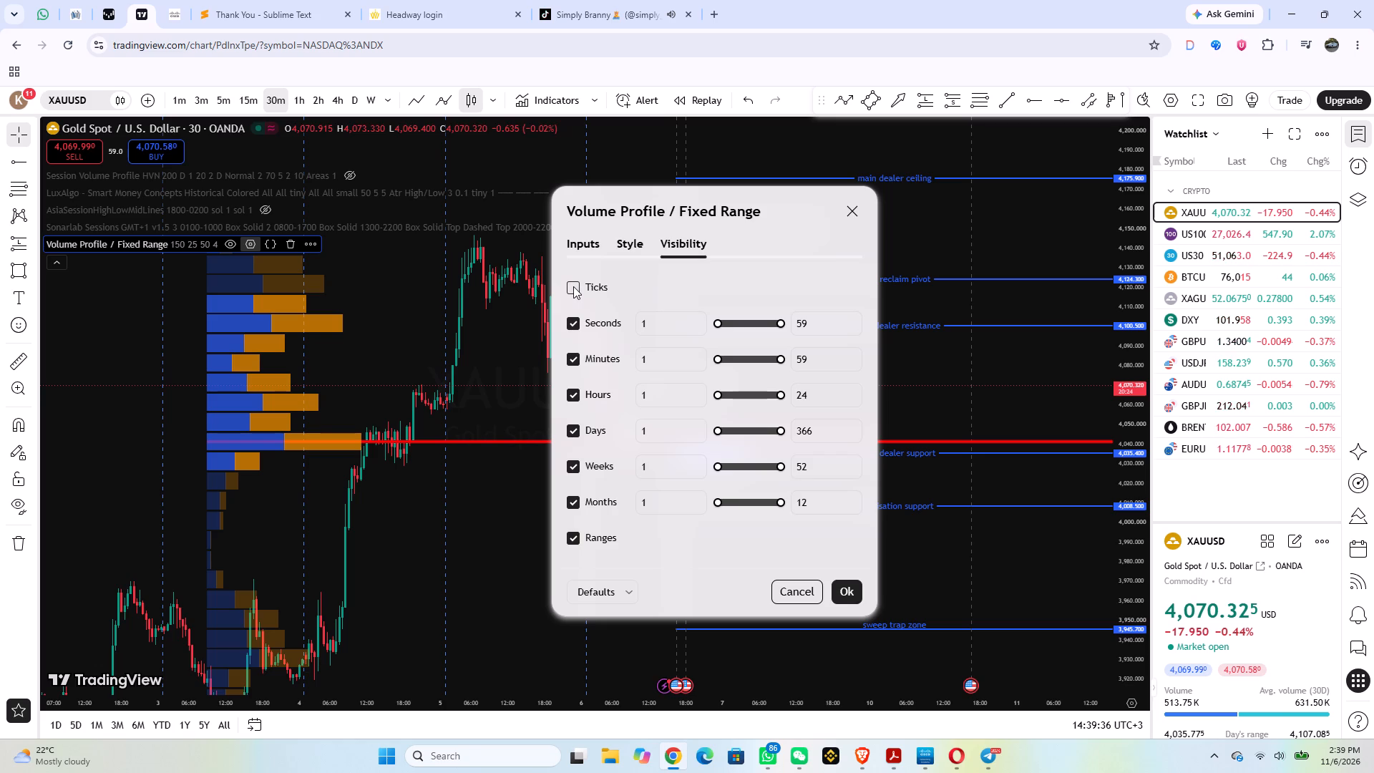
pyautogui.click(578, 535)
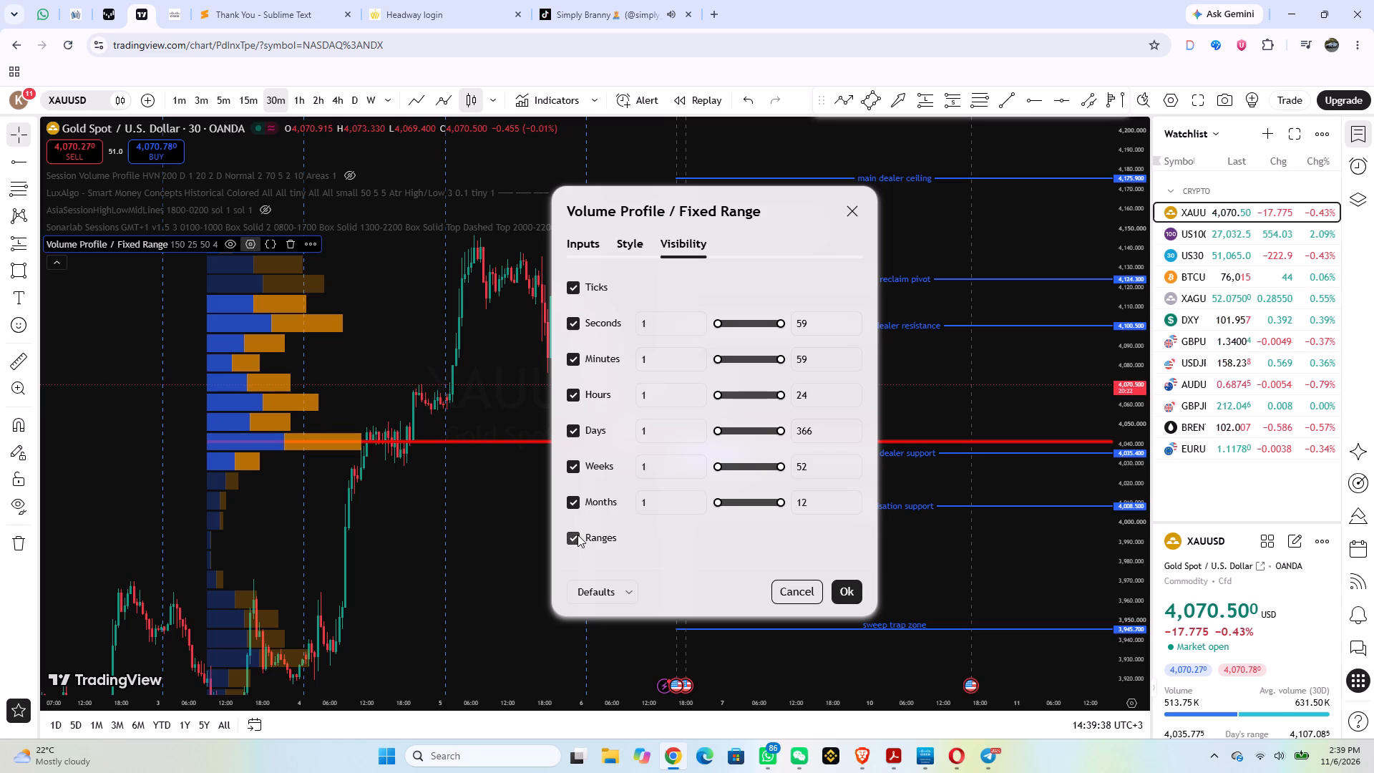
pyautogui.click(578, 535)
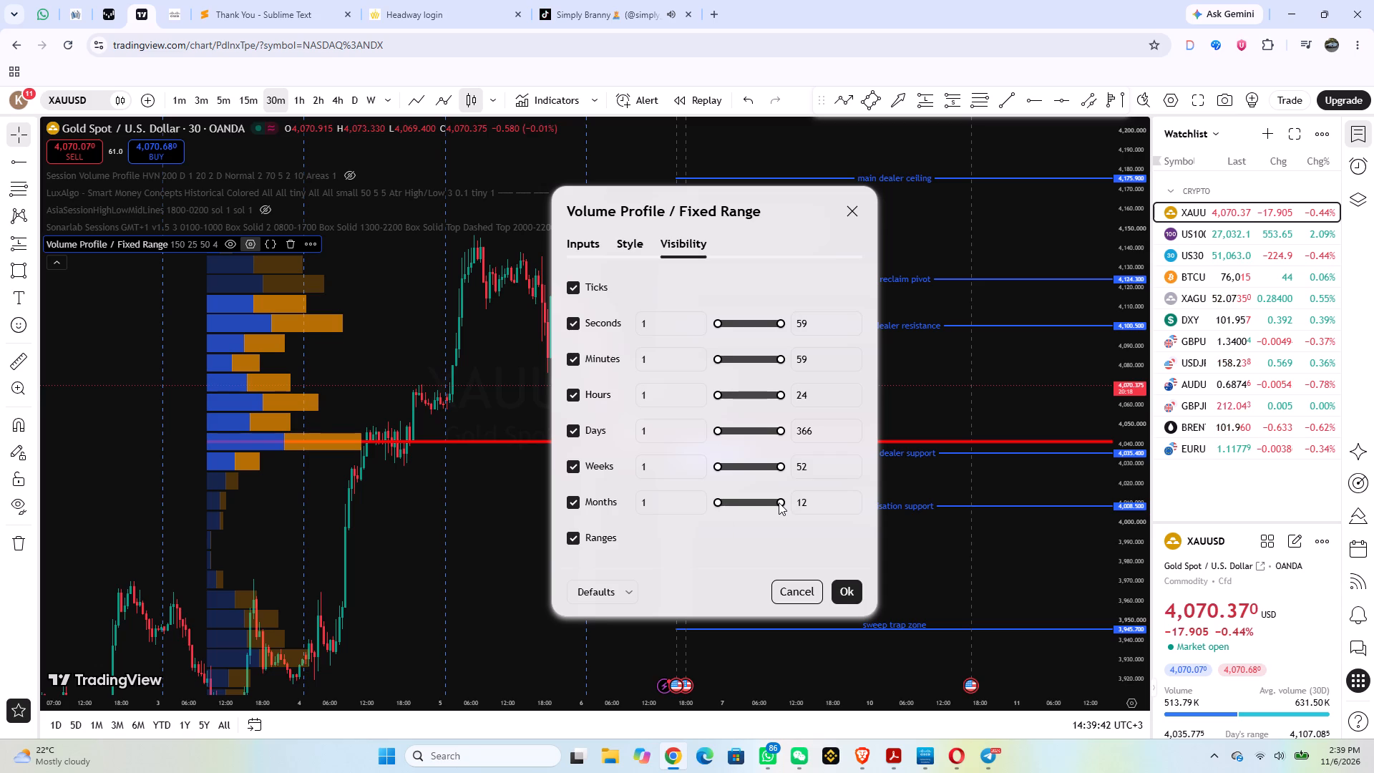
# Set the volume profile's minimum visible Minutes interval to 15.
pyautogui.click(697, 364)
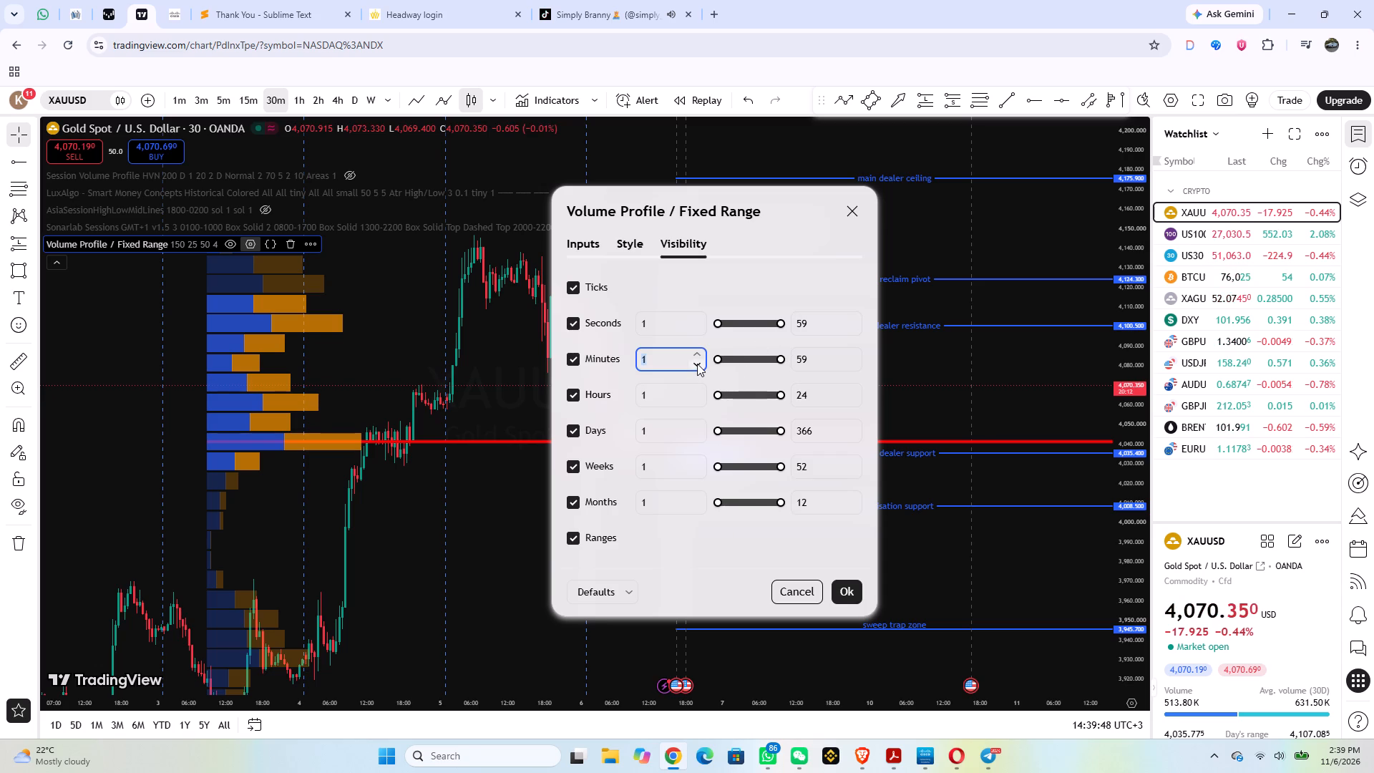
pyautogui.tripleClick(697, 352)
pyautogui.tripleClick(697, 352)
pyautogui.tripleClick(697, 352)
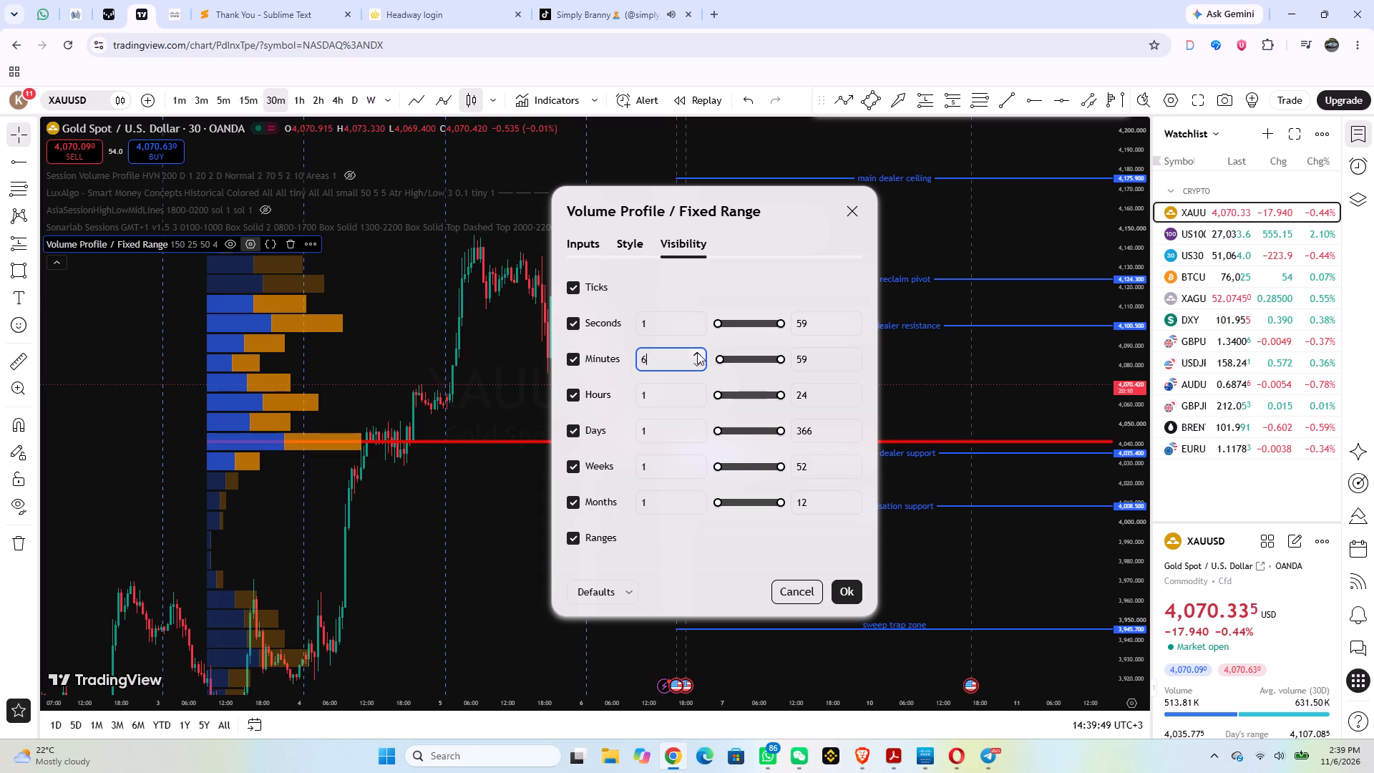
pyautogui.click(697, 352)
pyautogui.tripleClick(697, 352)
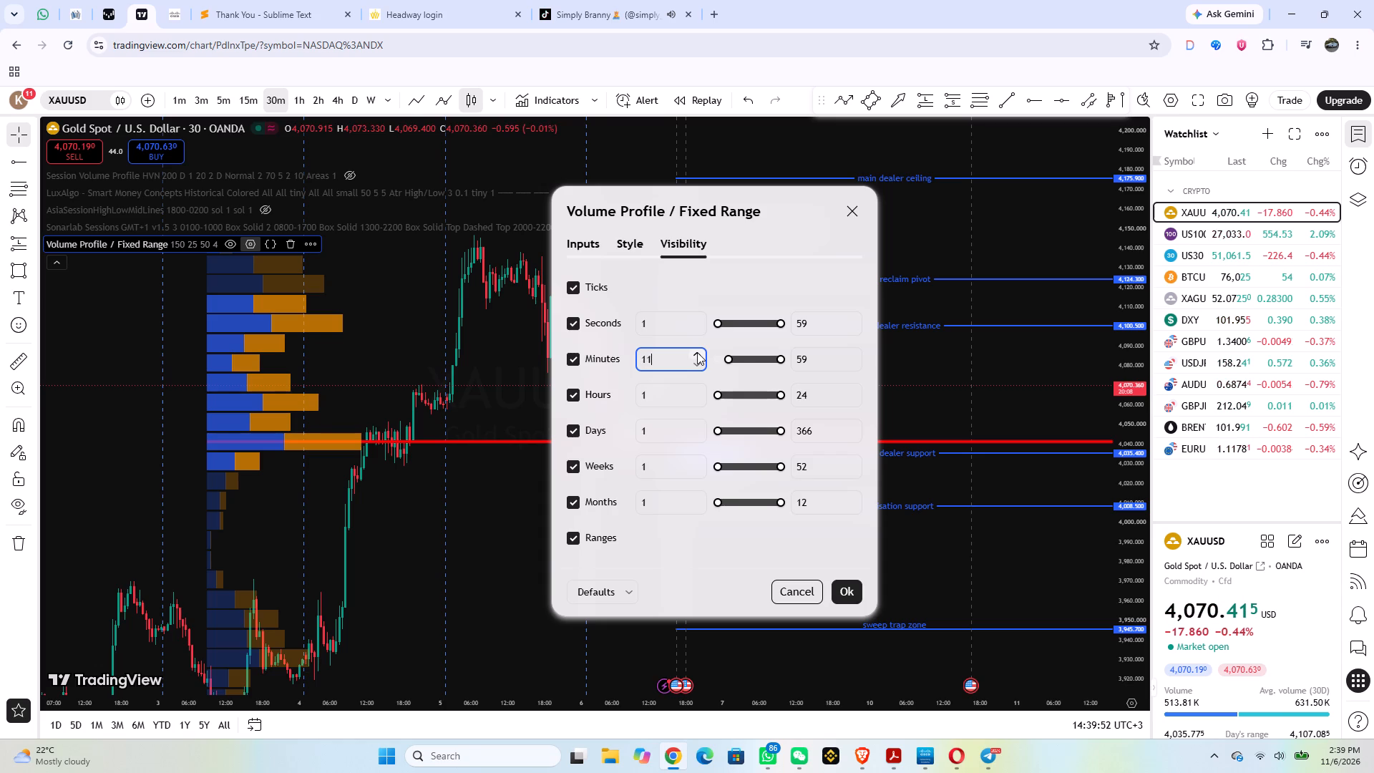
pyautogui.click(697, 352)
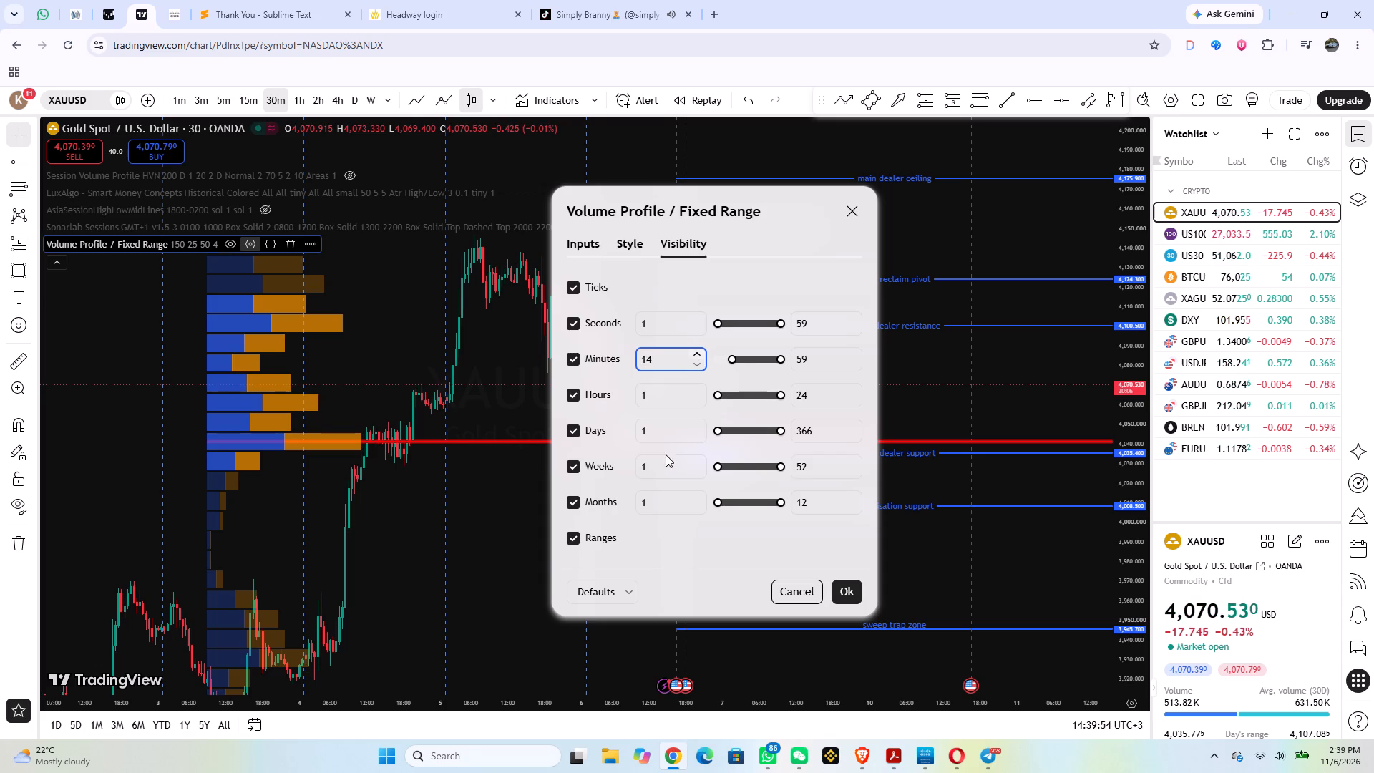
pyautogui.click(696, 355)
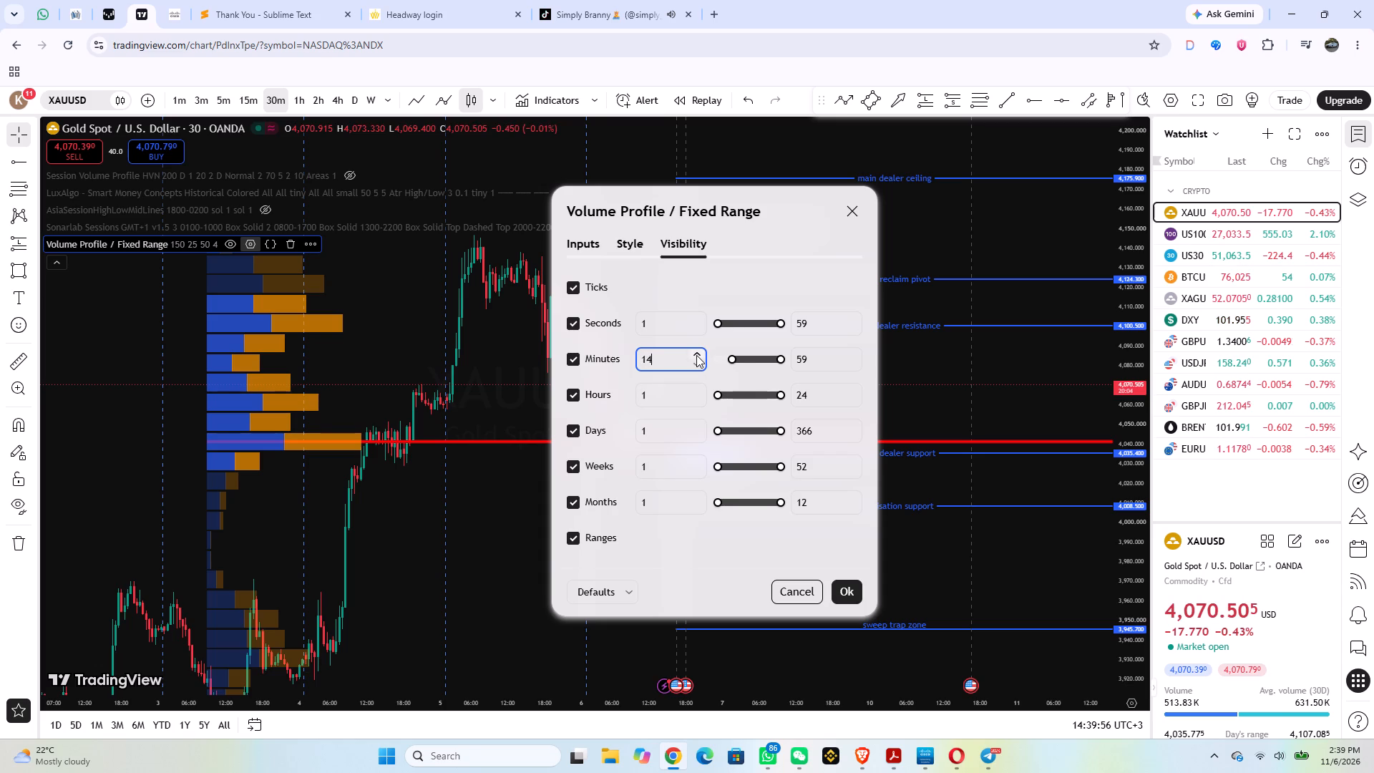
# Reset the Volume Profile / Fixed Range settings to their defaults and close the settings.
pyautogui.click(612, 595)
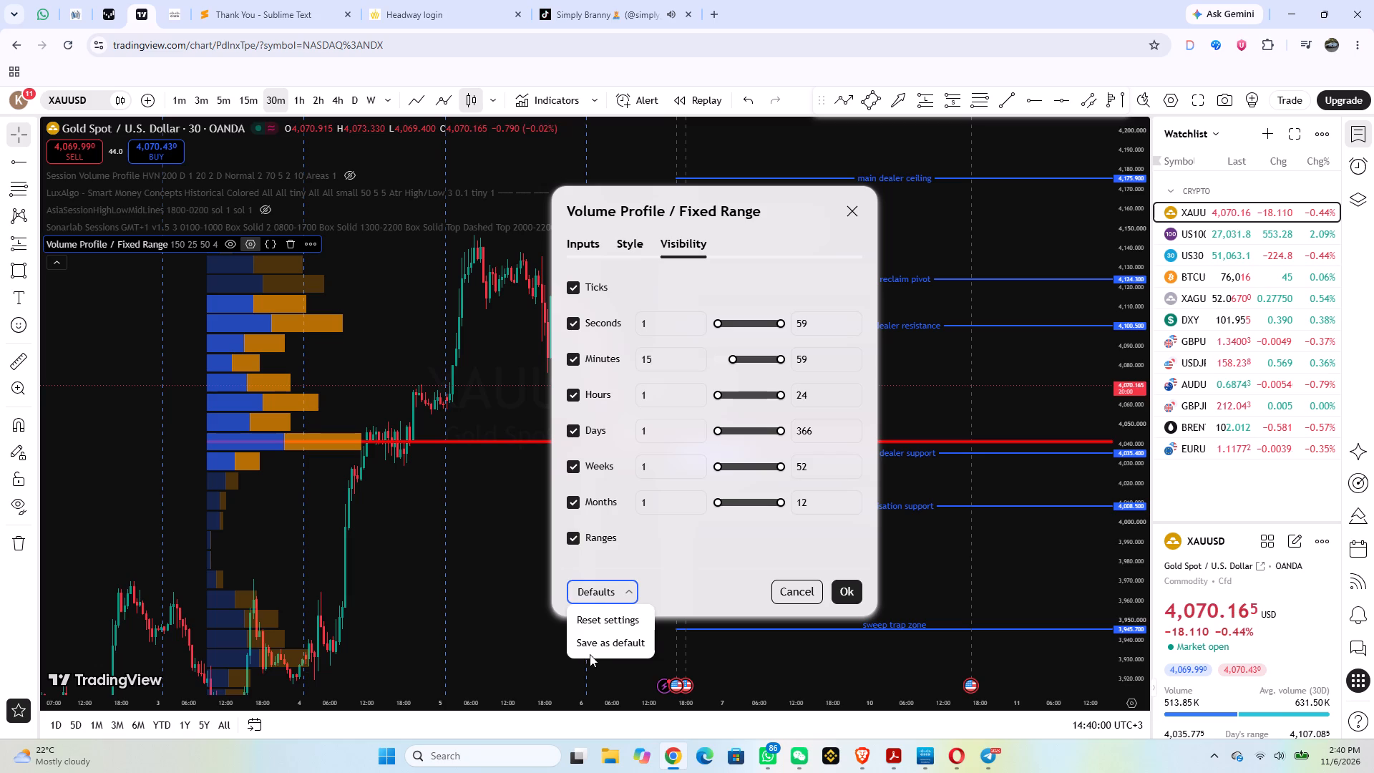
pyautogui.click(611, 619)
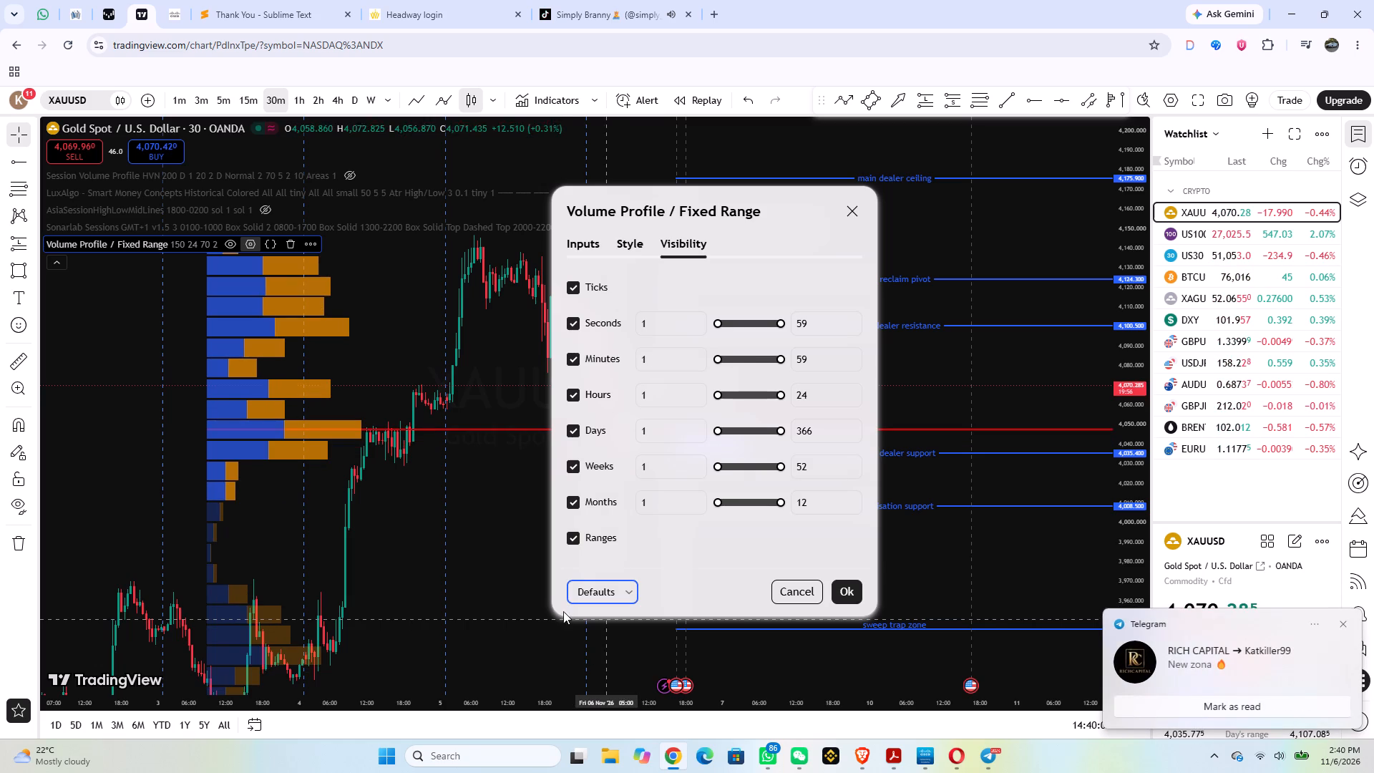
pyautogui.click(484, 540)
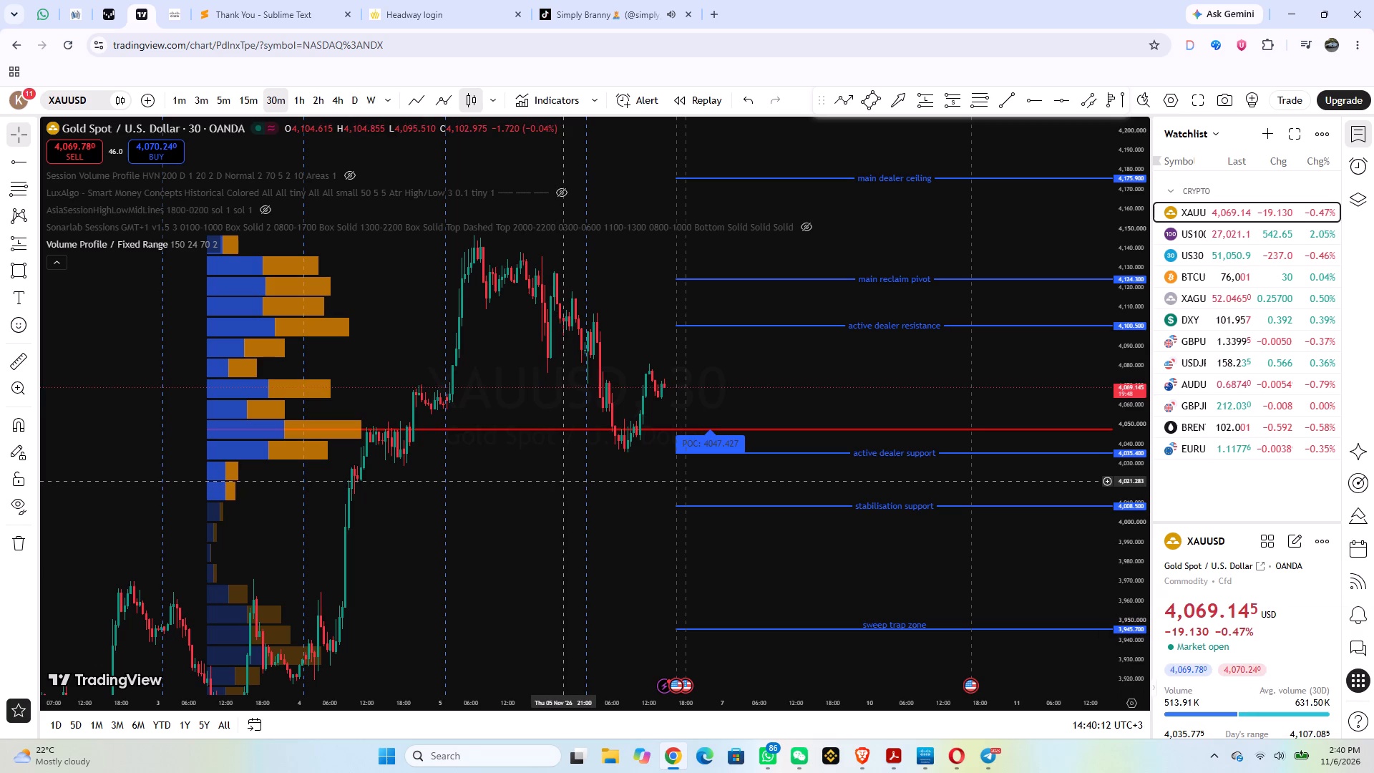
# Start drawing a new fixed range volume profile on XAUUSD from the swing low at 3 November 12:00.
pyautogui.moveTo(1134, 311); pyautogui.dragTo(1134, 369)
pyautogui.moveTo(1134, 369); pyautogui.dragTo(1134, 399)
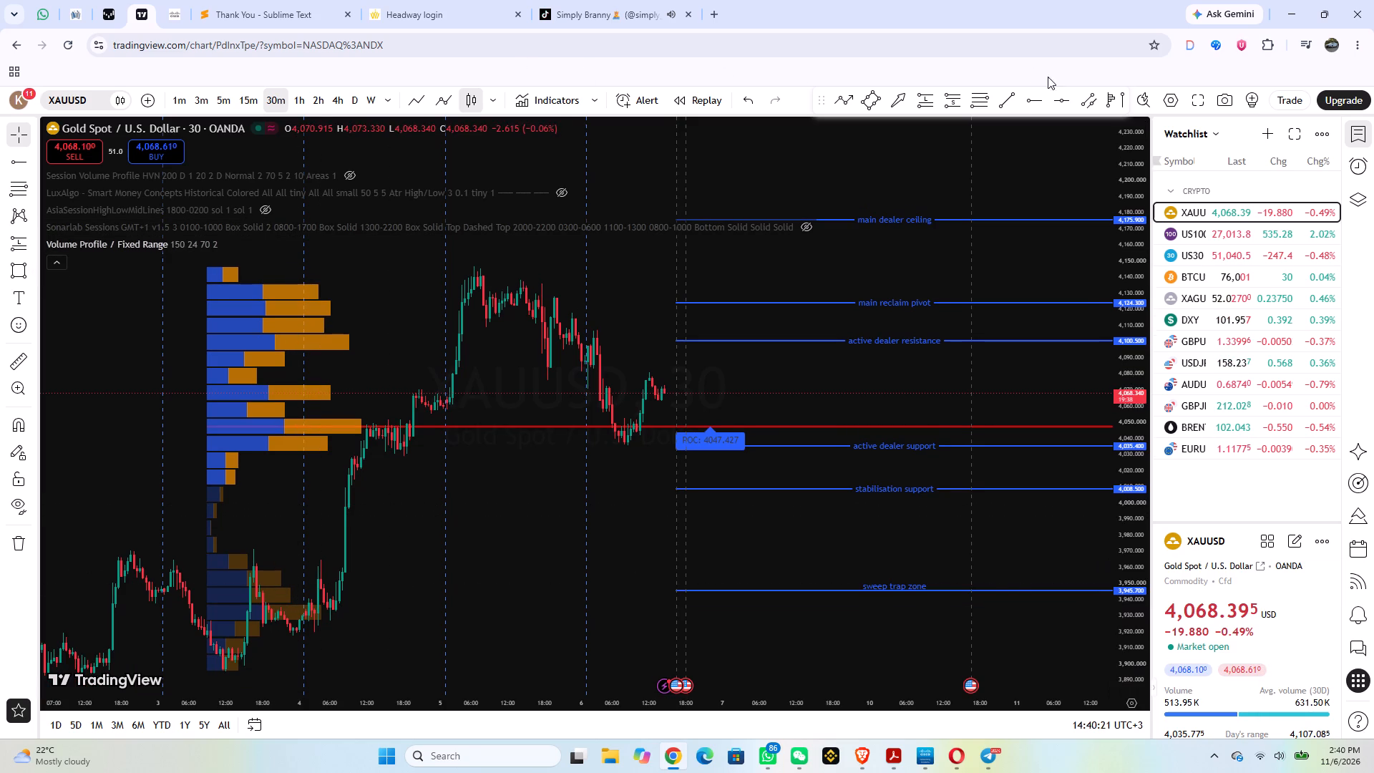
pyautogui.click(1118, 100)
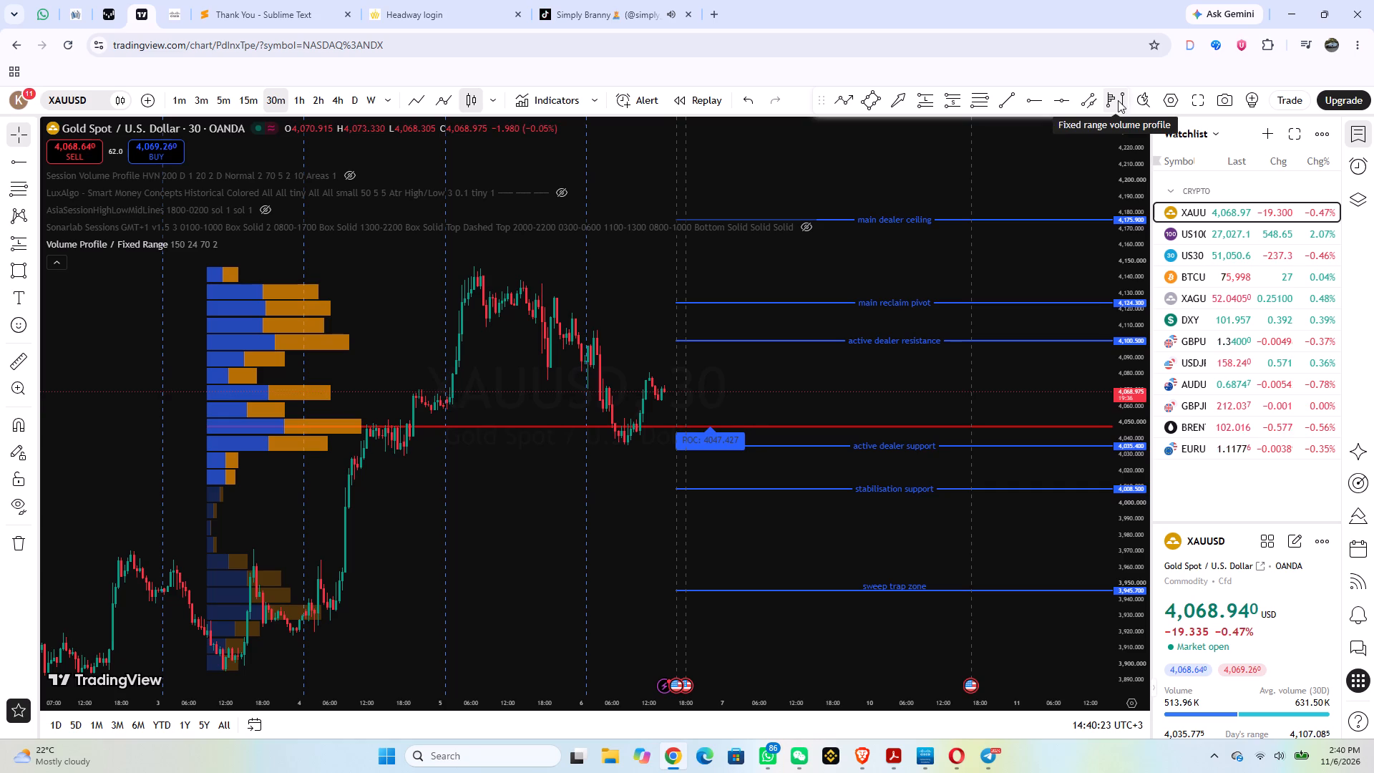
pyautogui.click(225, 669)
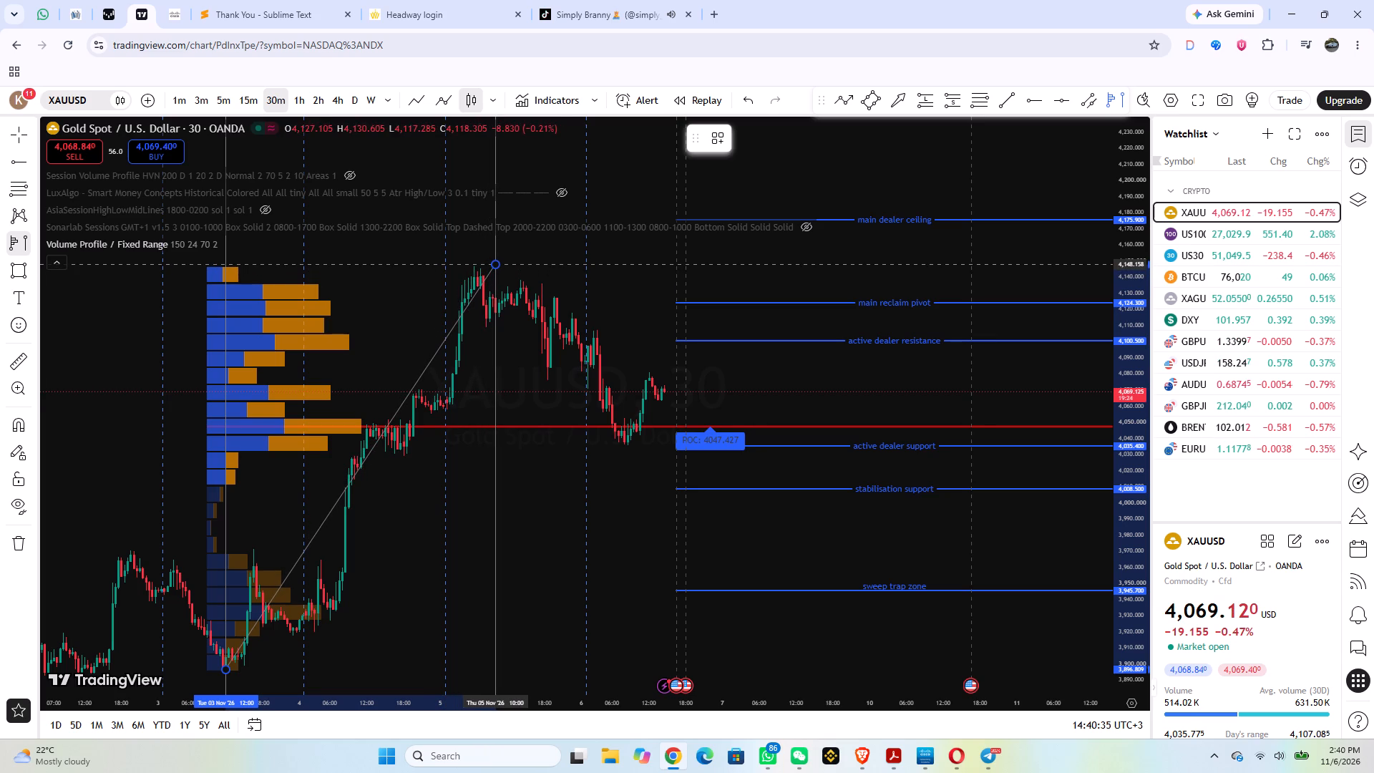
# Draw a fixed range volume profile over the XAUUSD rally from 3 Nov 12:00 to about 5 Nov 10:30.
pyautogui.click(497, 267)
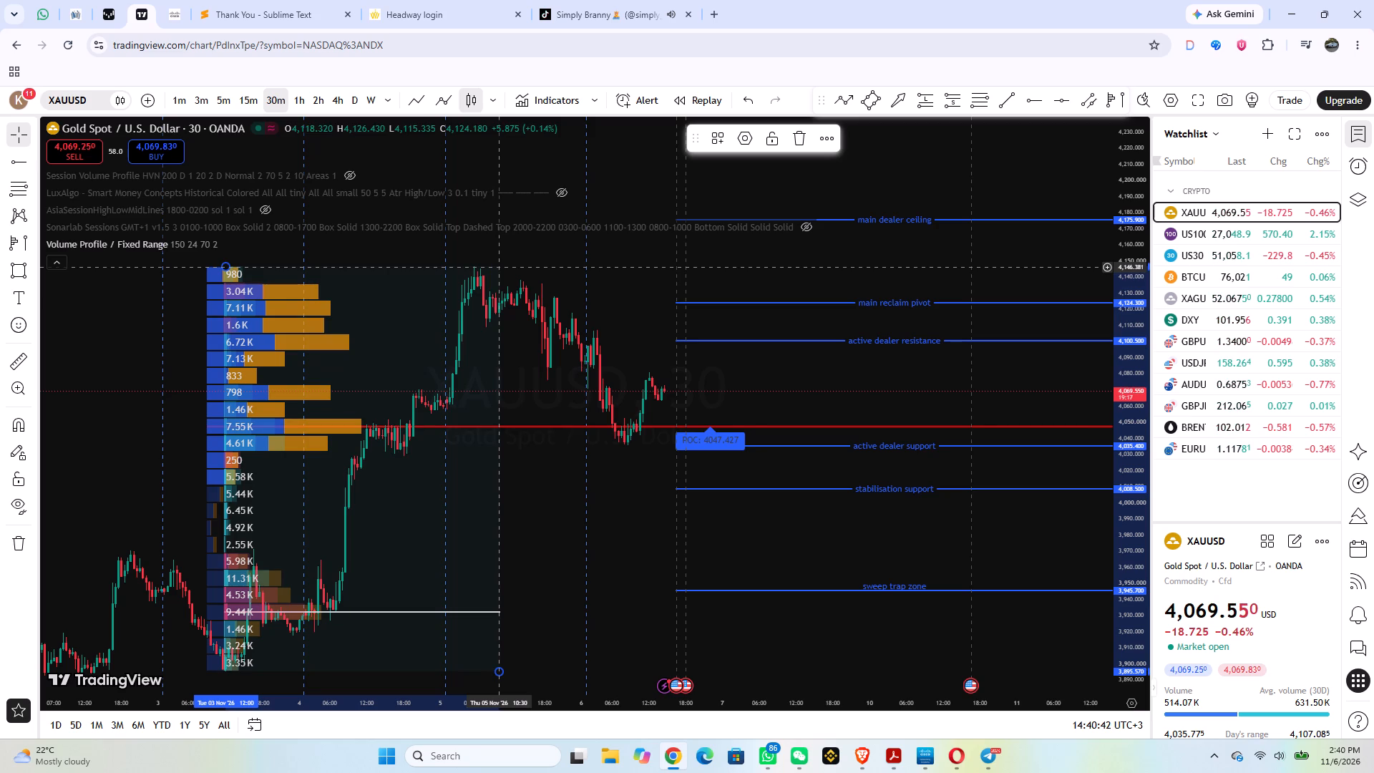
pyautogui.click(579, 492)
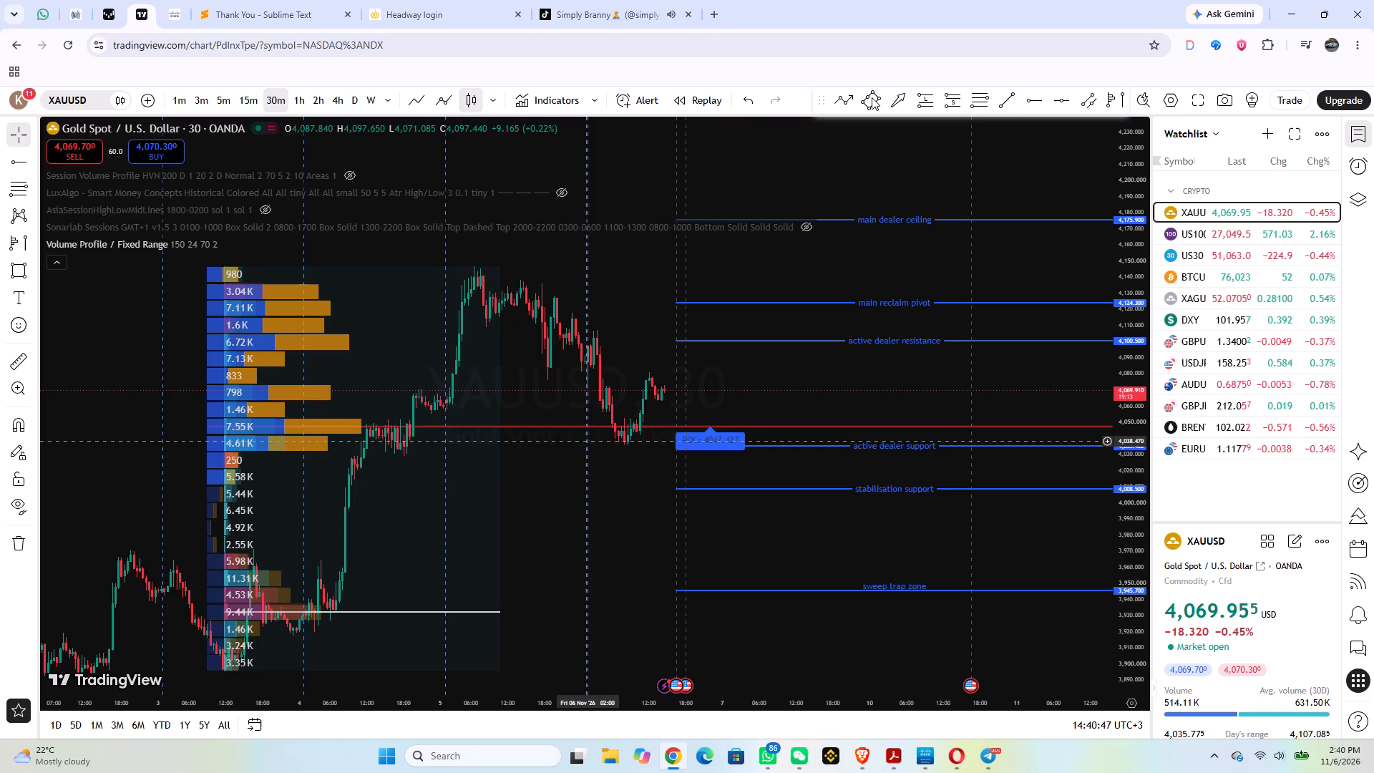
# Draw a horizontal ray along the volume profile's POC line at 3,932.779, starting at about 5 Nov 08:00.
pyautogui.click(1038, 102)
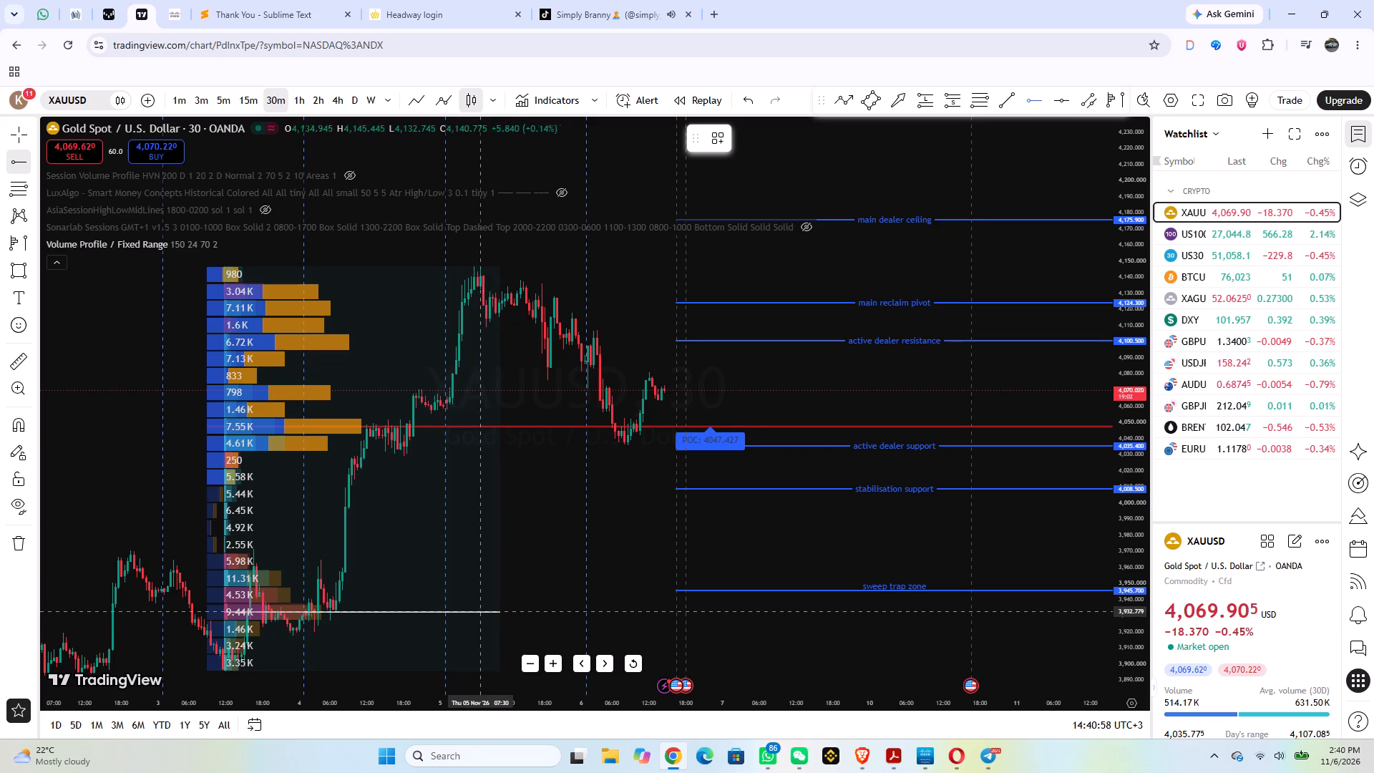
pyautogui.click(482, 611)
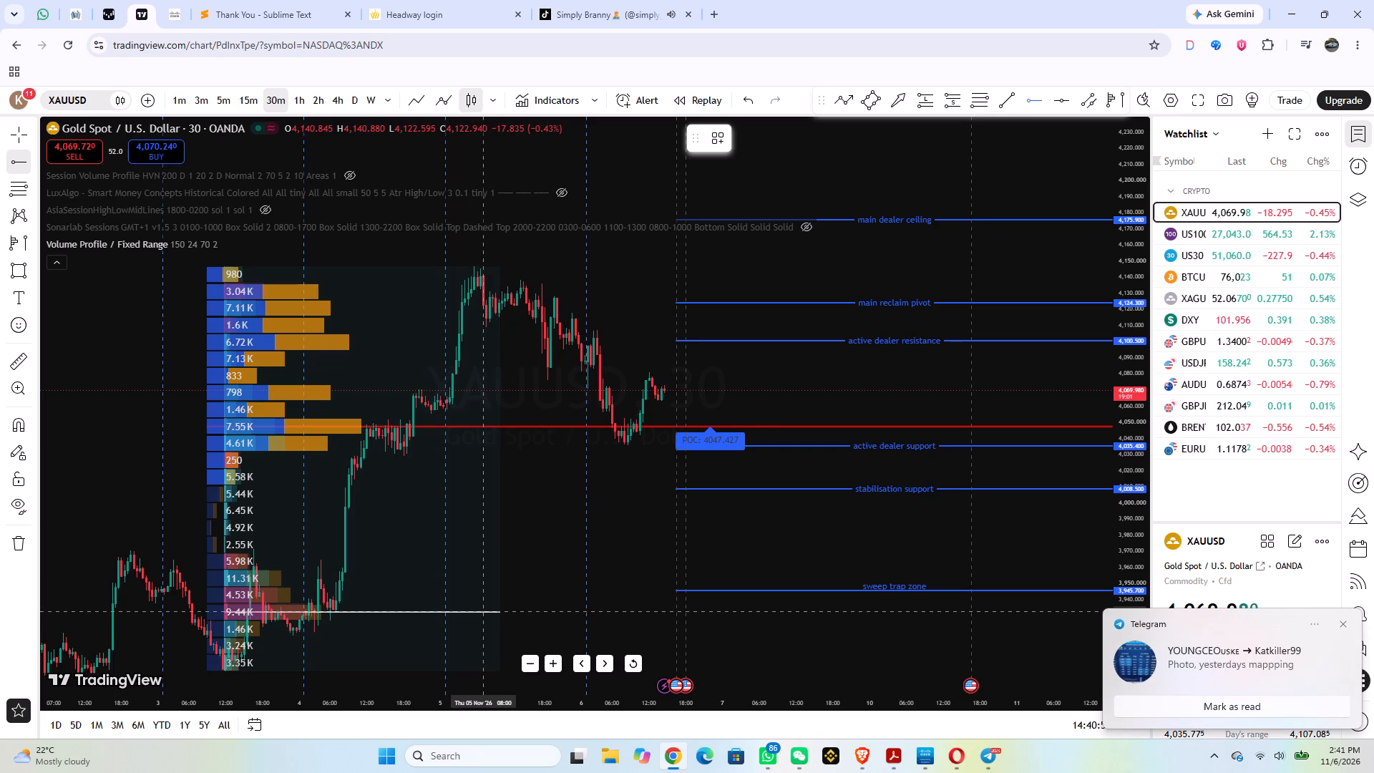
pyautogui.click(545, 573)
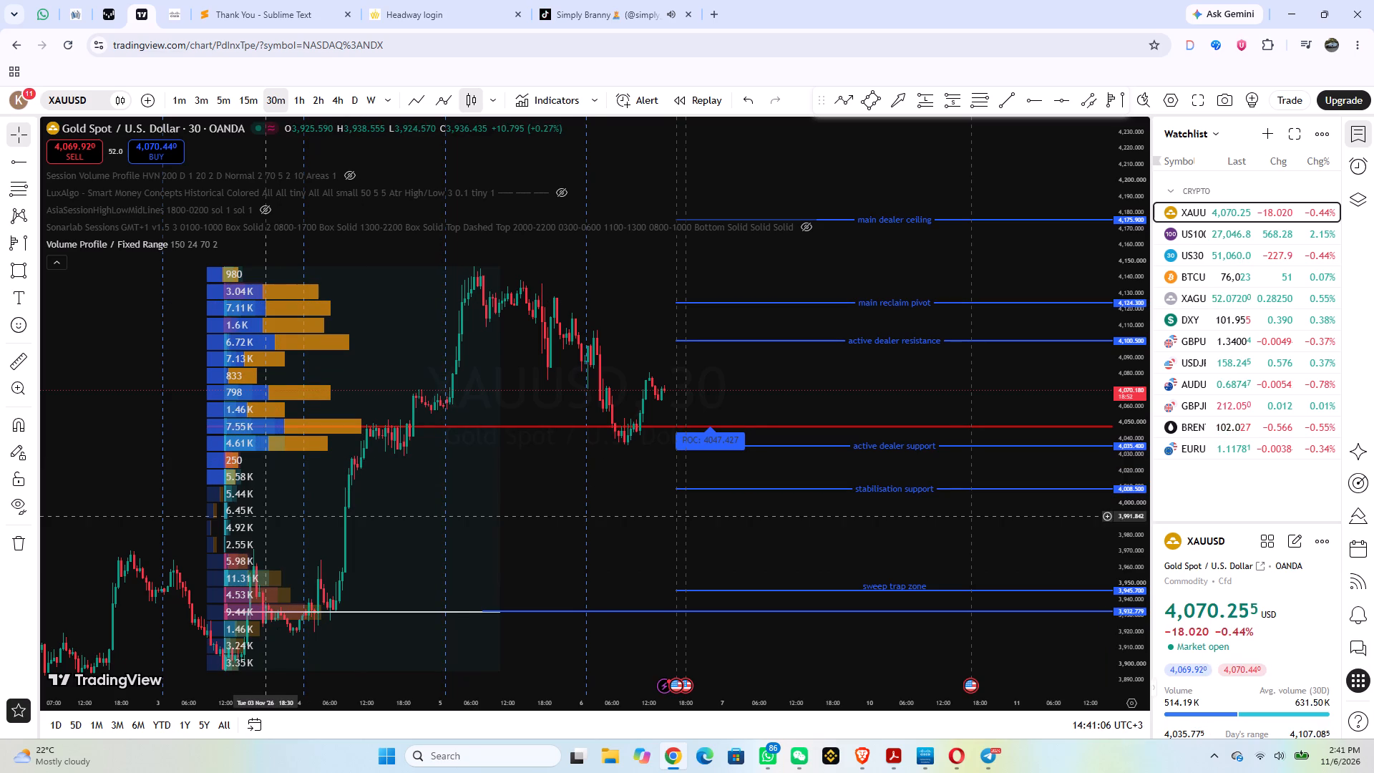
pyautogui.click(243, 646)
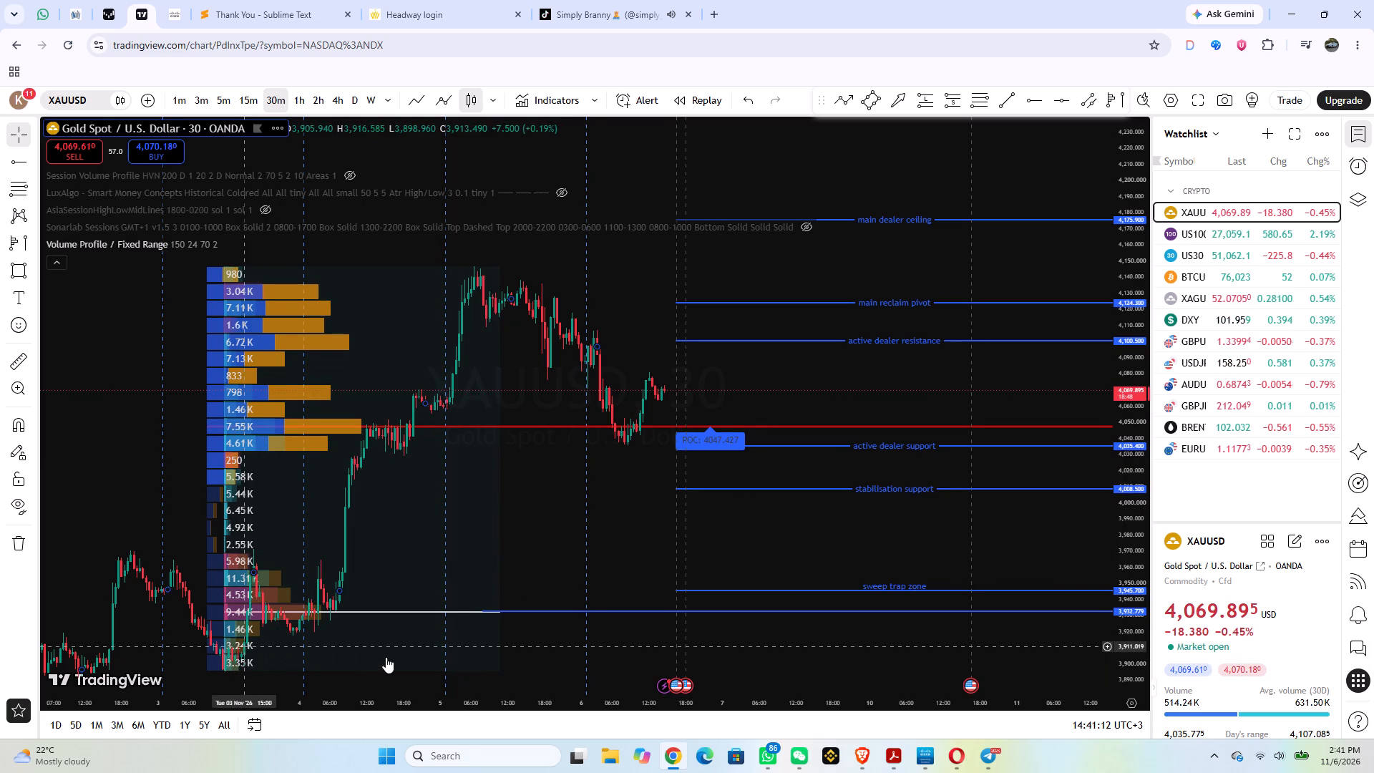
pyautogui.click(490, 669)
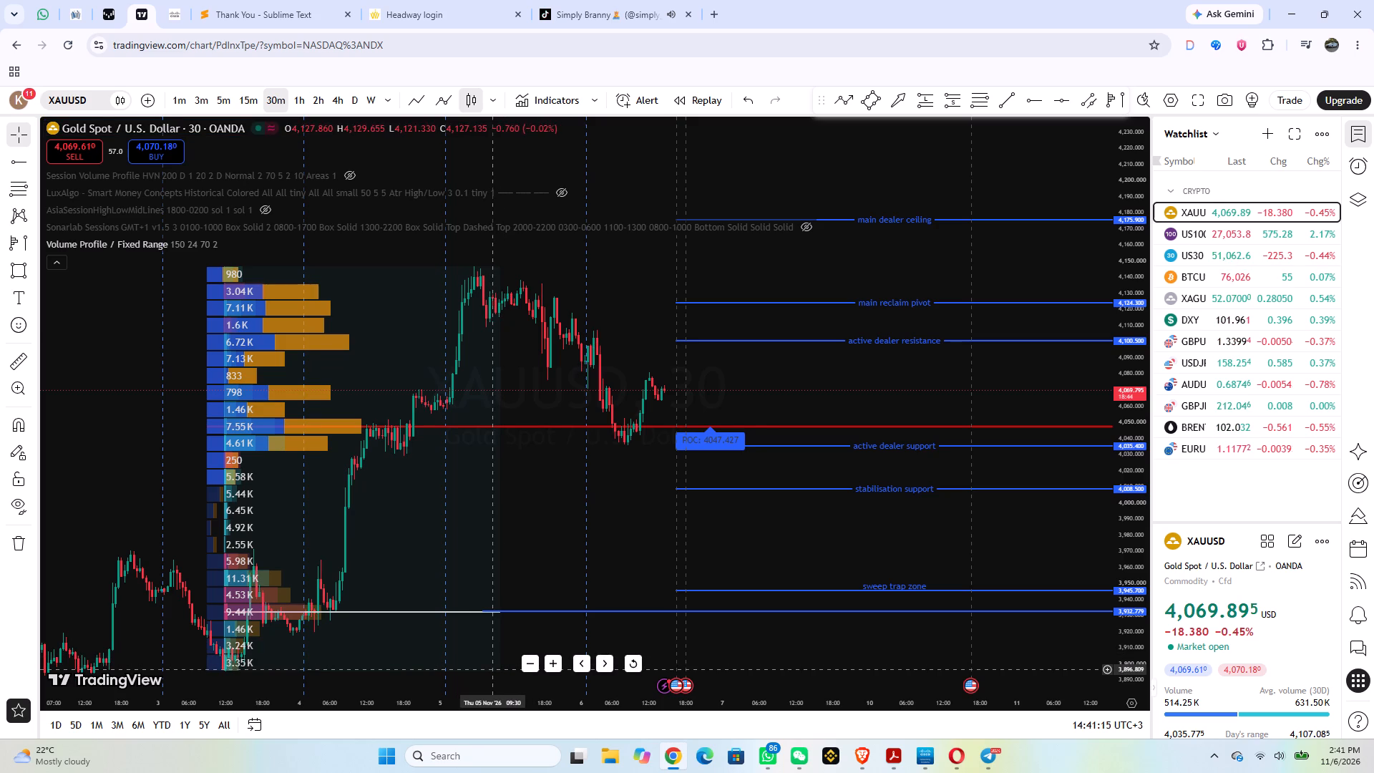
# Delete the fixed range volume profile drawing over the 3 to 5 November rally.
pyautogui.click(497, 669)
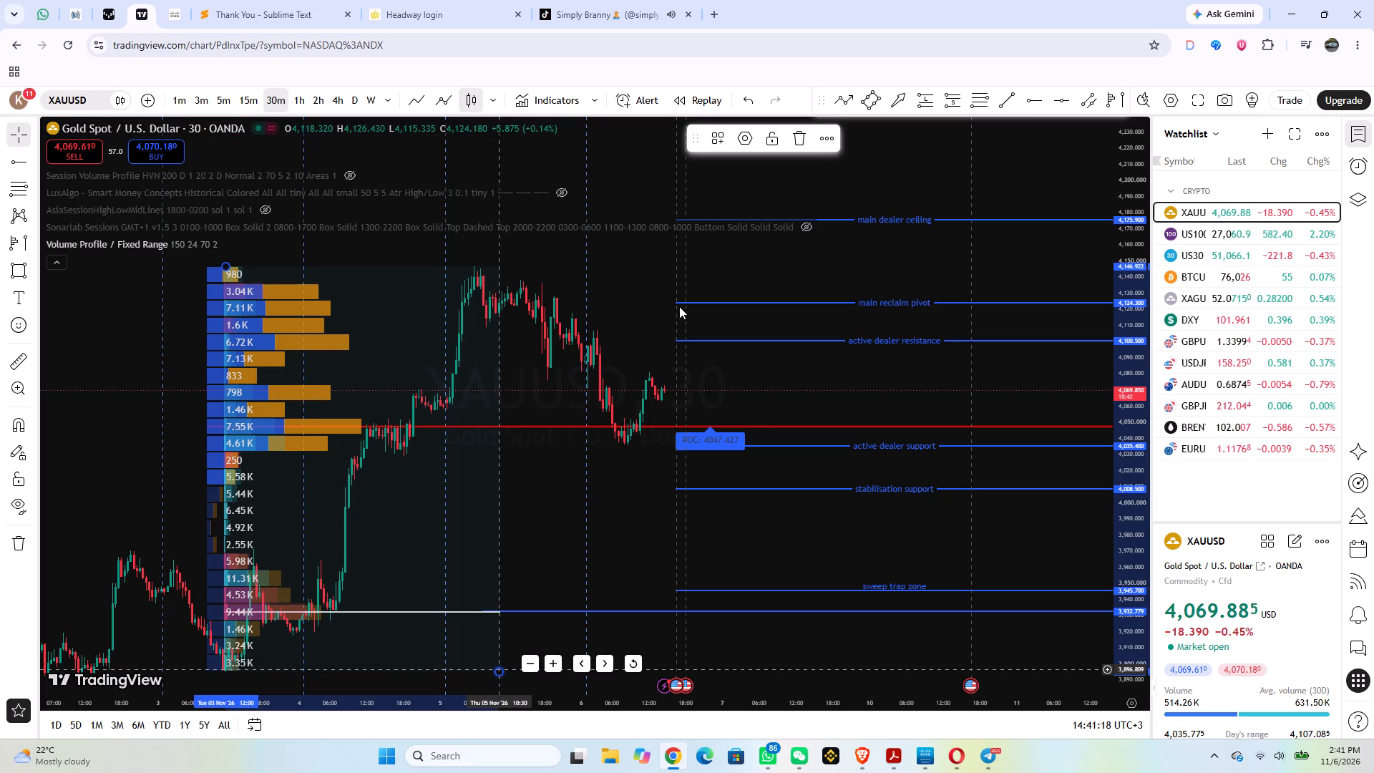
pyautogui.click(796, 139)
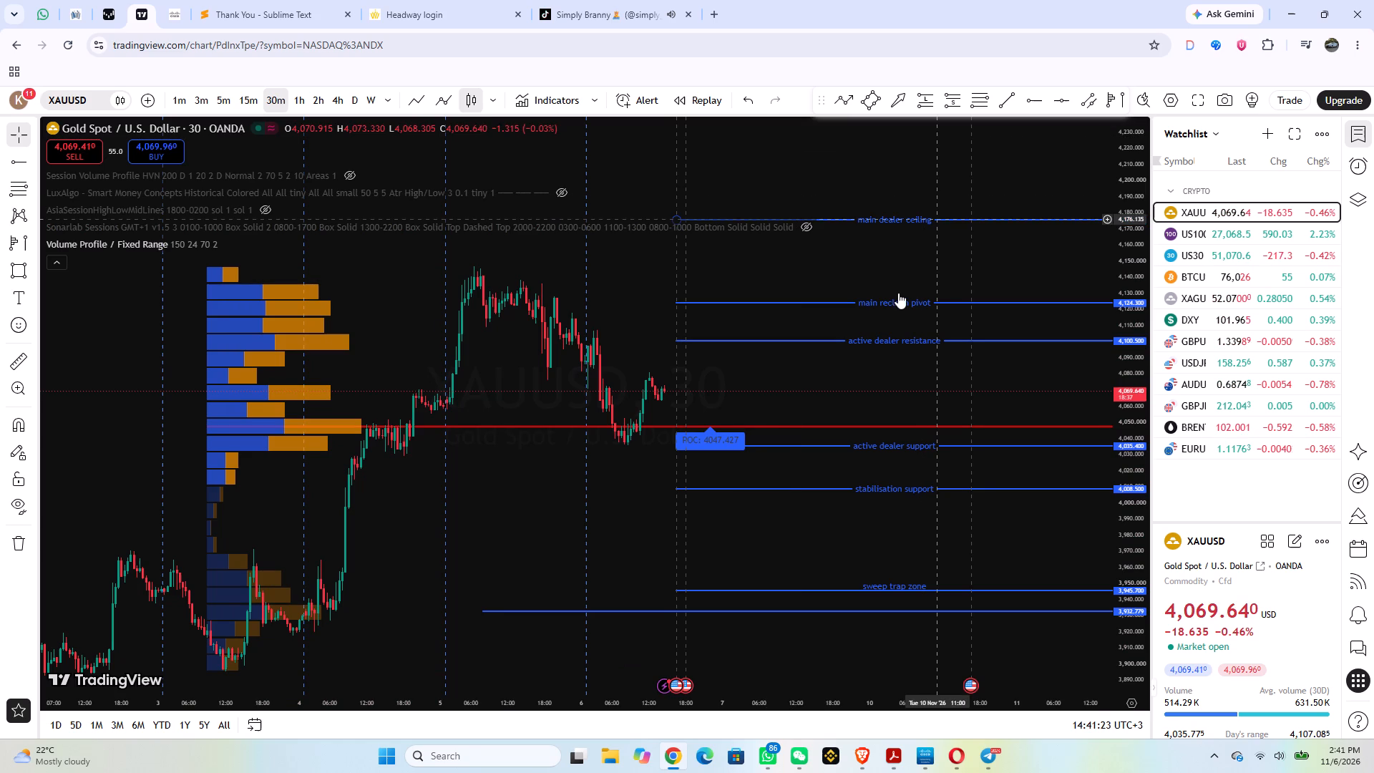
# Close the TikTok stream and open the BricsWay live stream channel on Kick in a new tab.
pyautogui.click(692, 15)
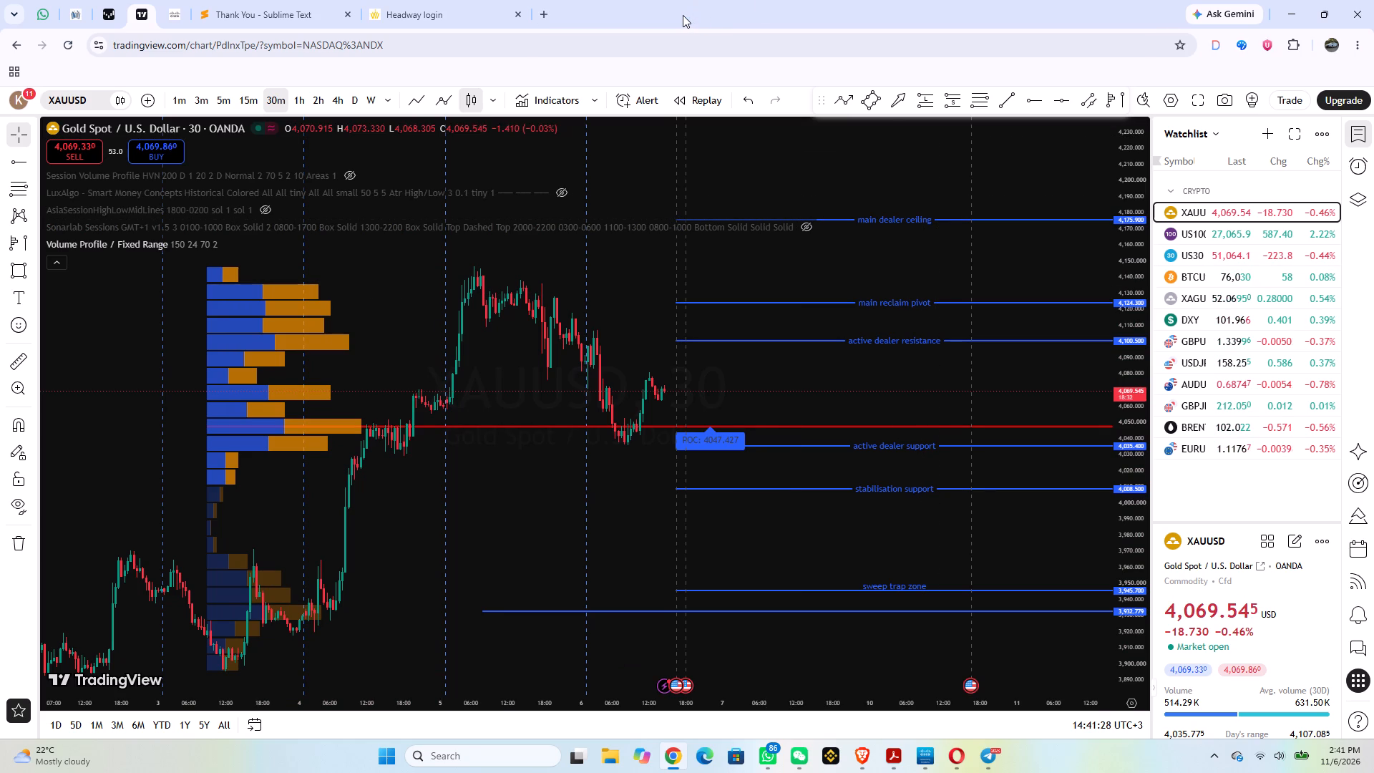
pyautogui.click(548, 14)
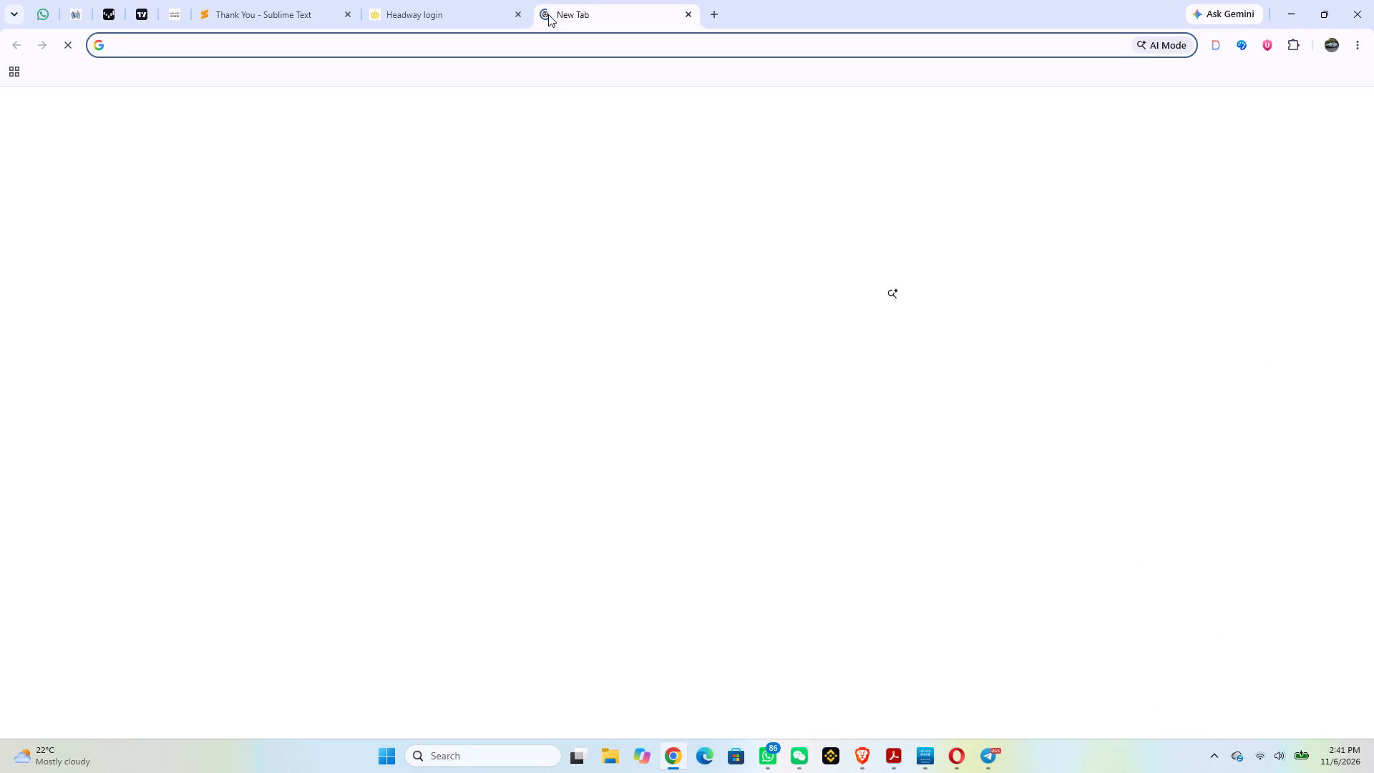
pyautogui.write('BR')
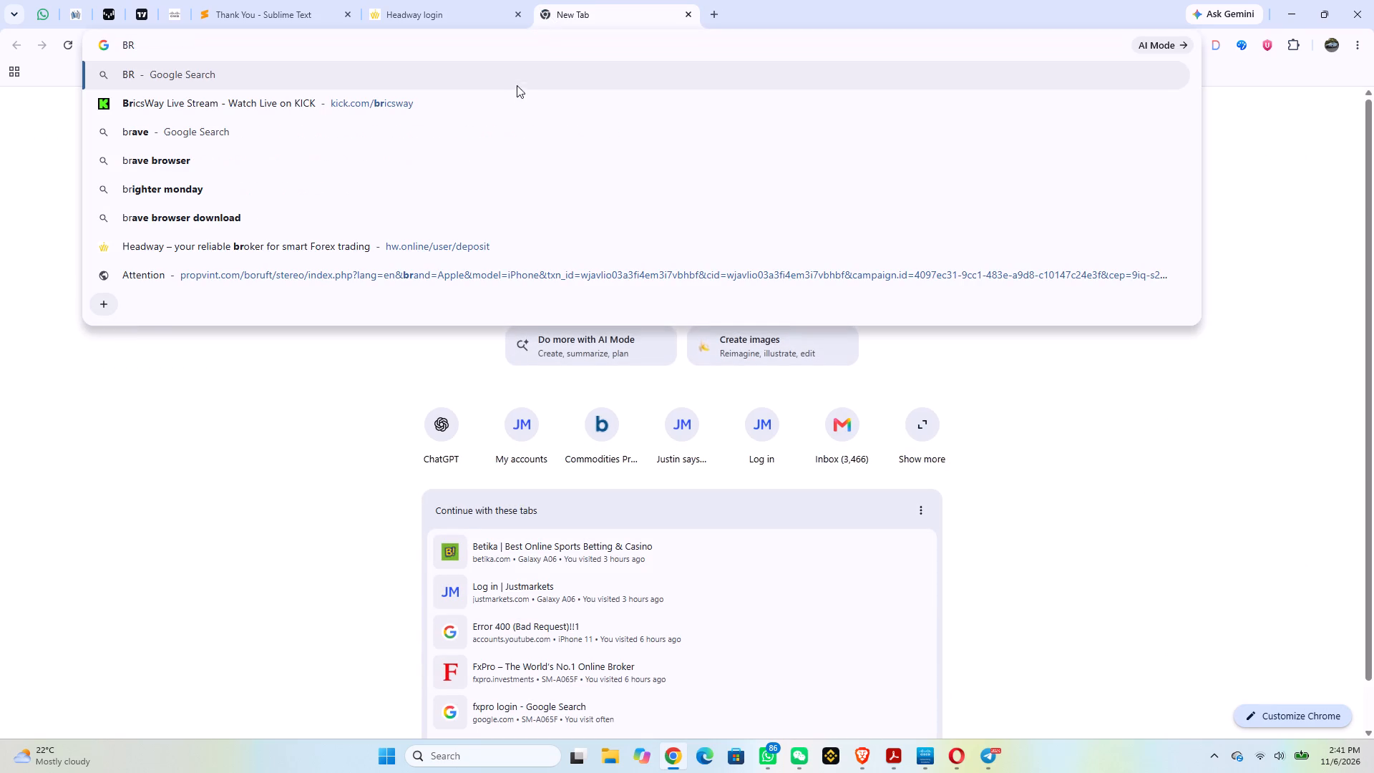
pyautogui.click(372, 104)
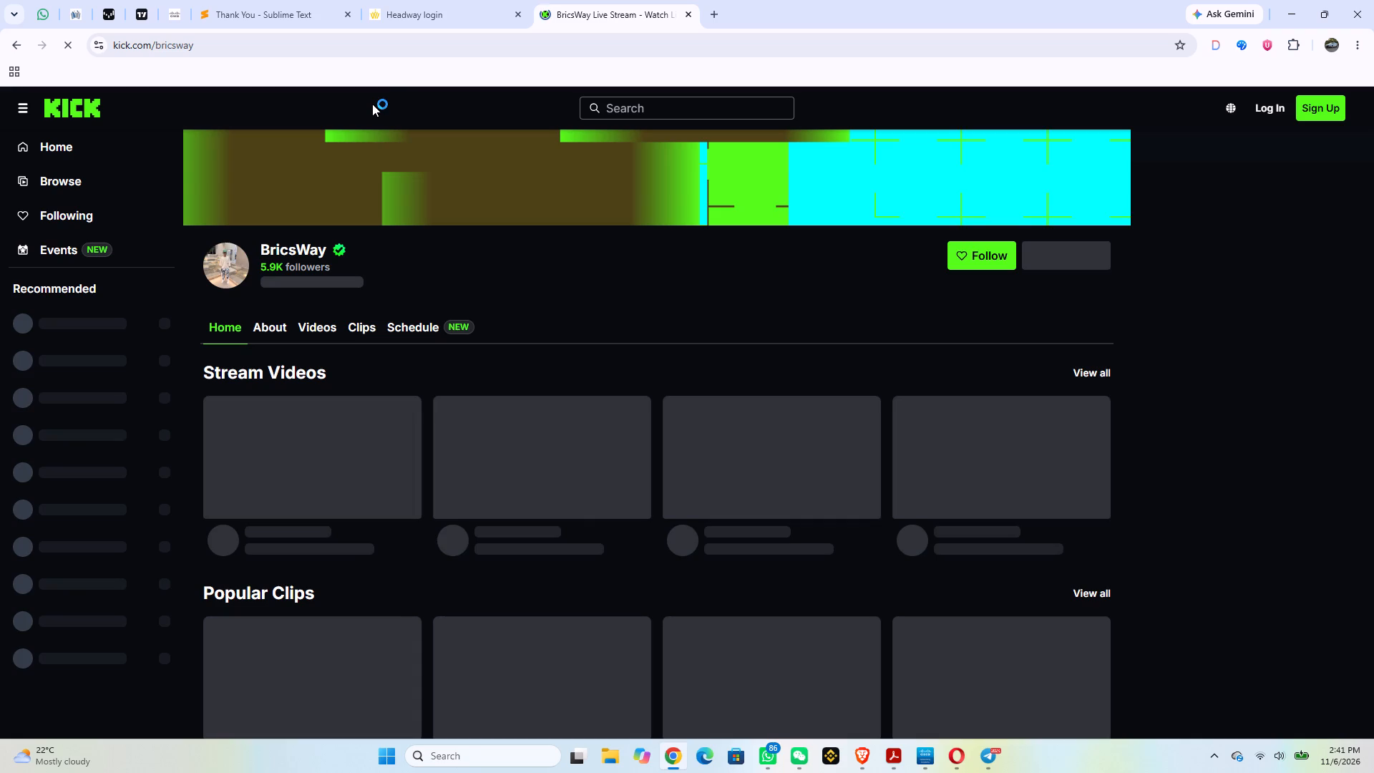
pyautogui.scroll(2, 560, 282)
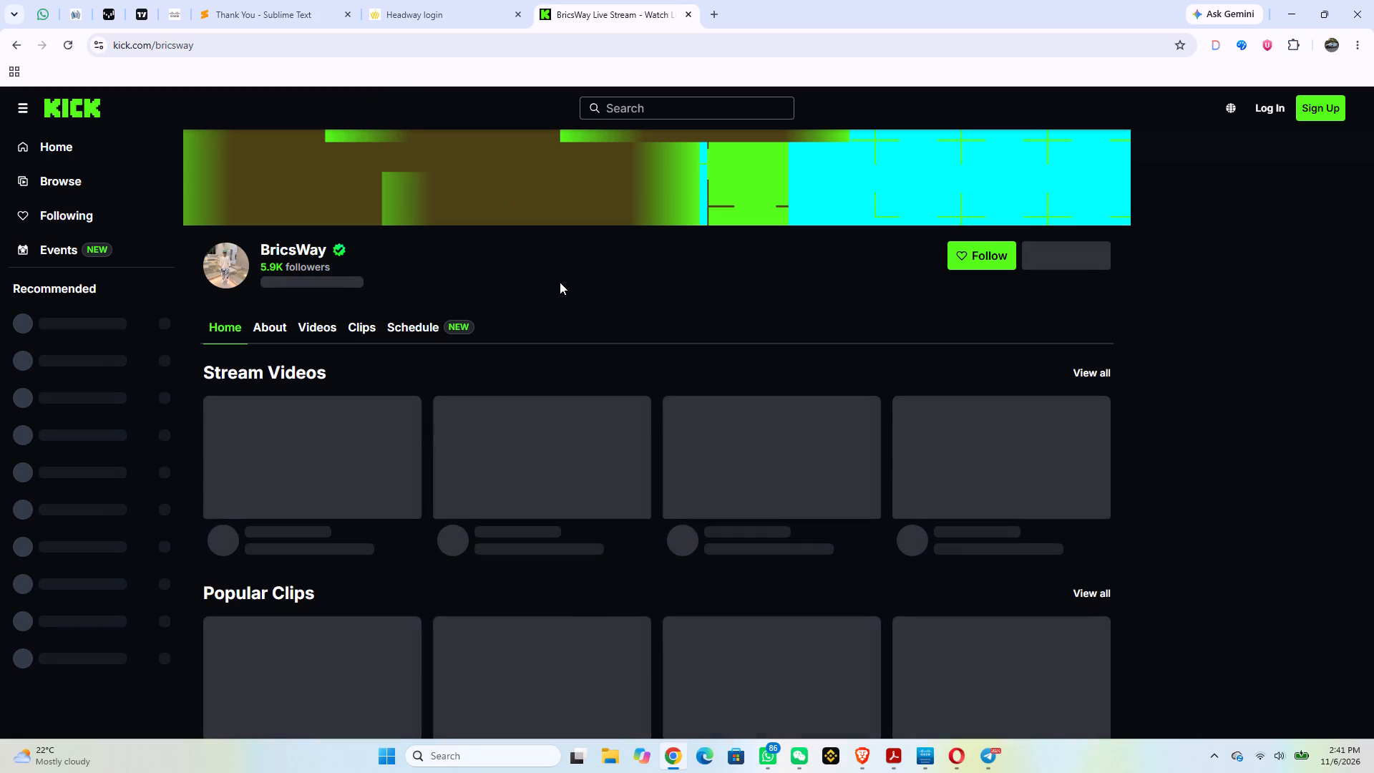
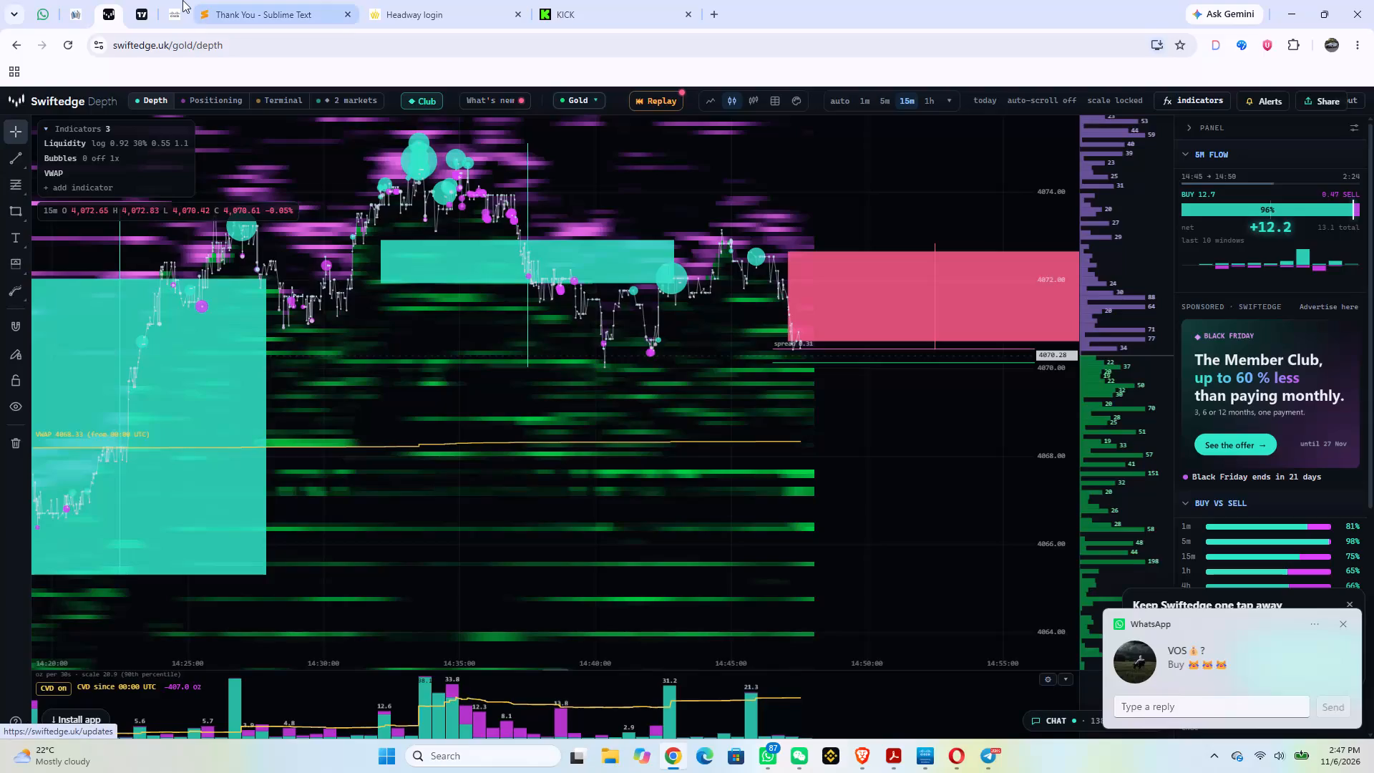
# Switch back to the TradingView XAUUSD 30-minute chart.
pyautogui.click(141, 0)
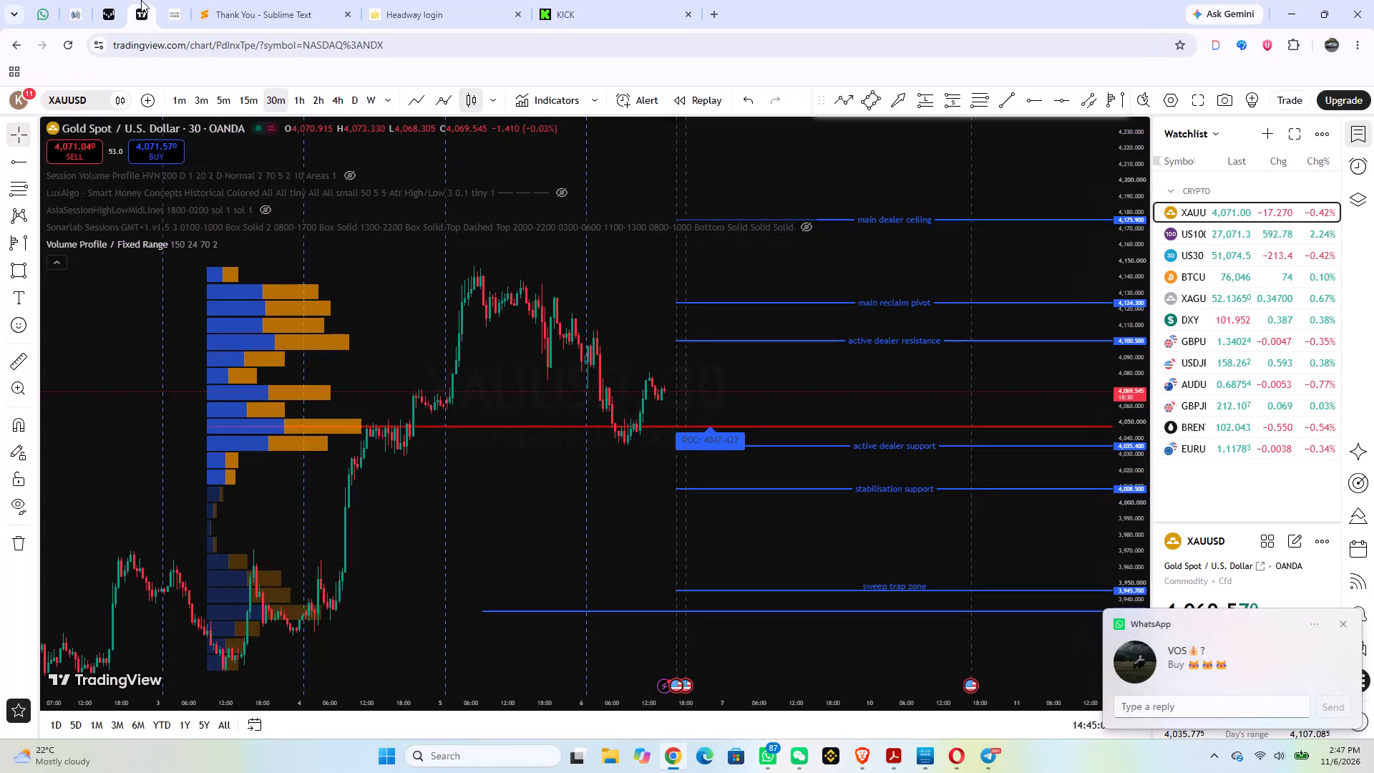
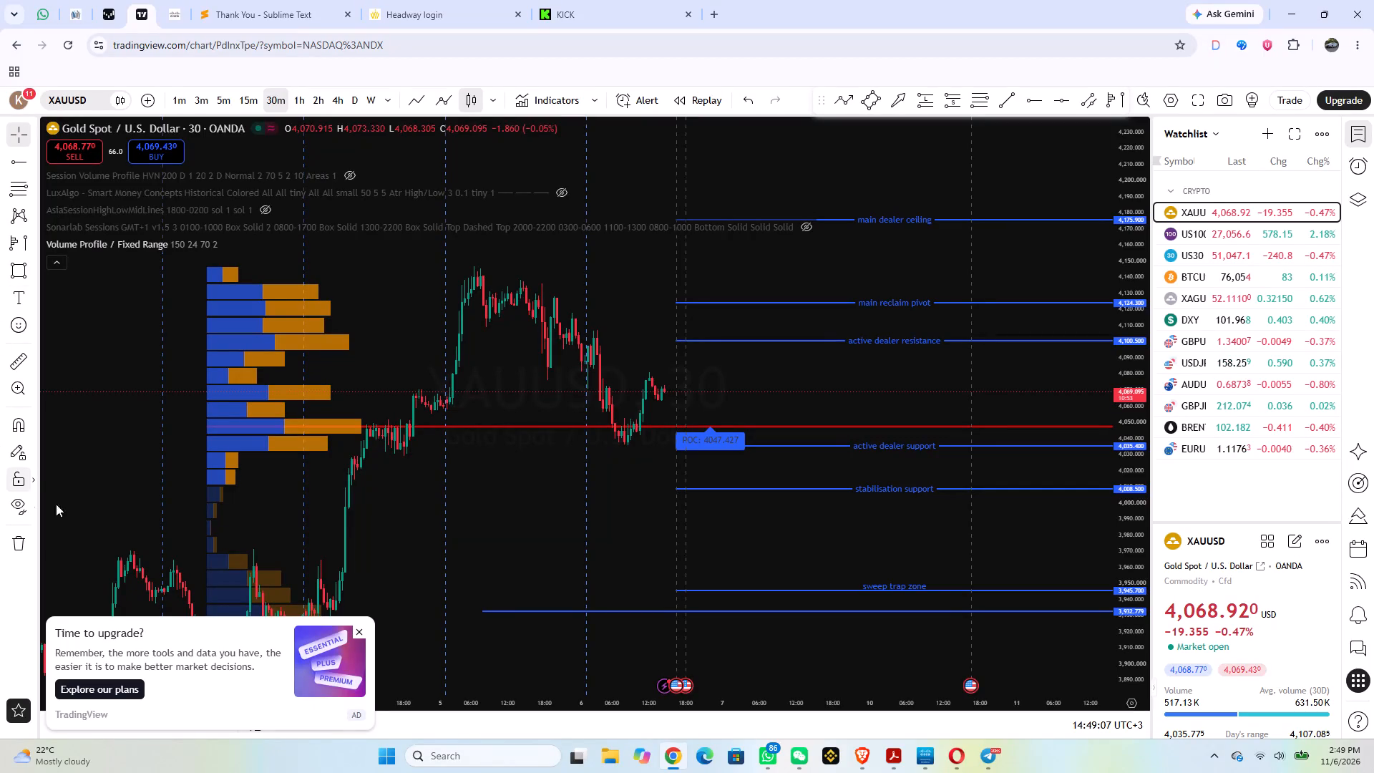
# Delete the unlabelled blue horizontal ray at 3,932.779, just below the sweep trap zone level.
pyautogui.click(546, 609)
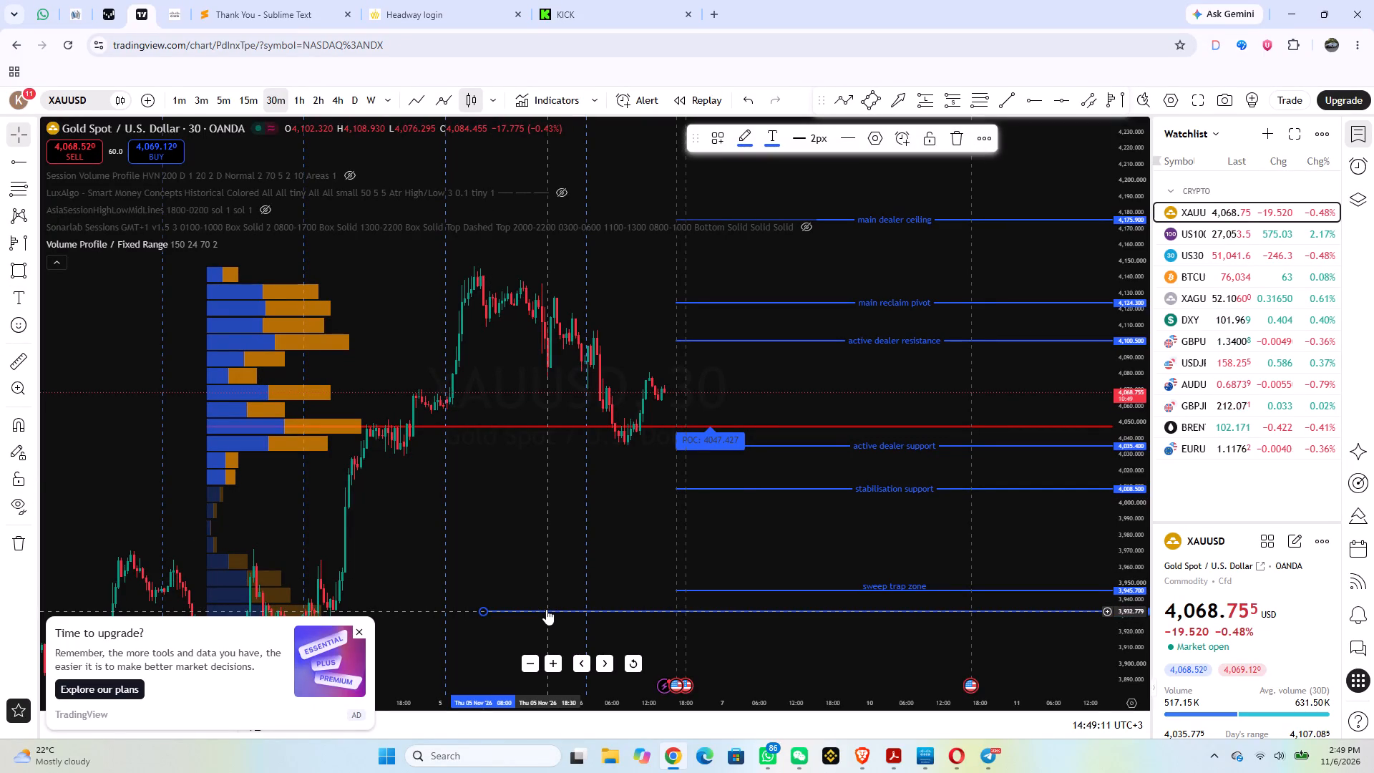
pyautogui.click(956, 136)
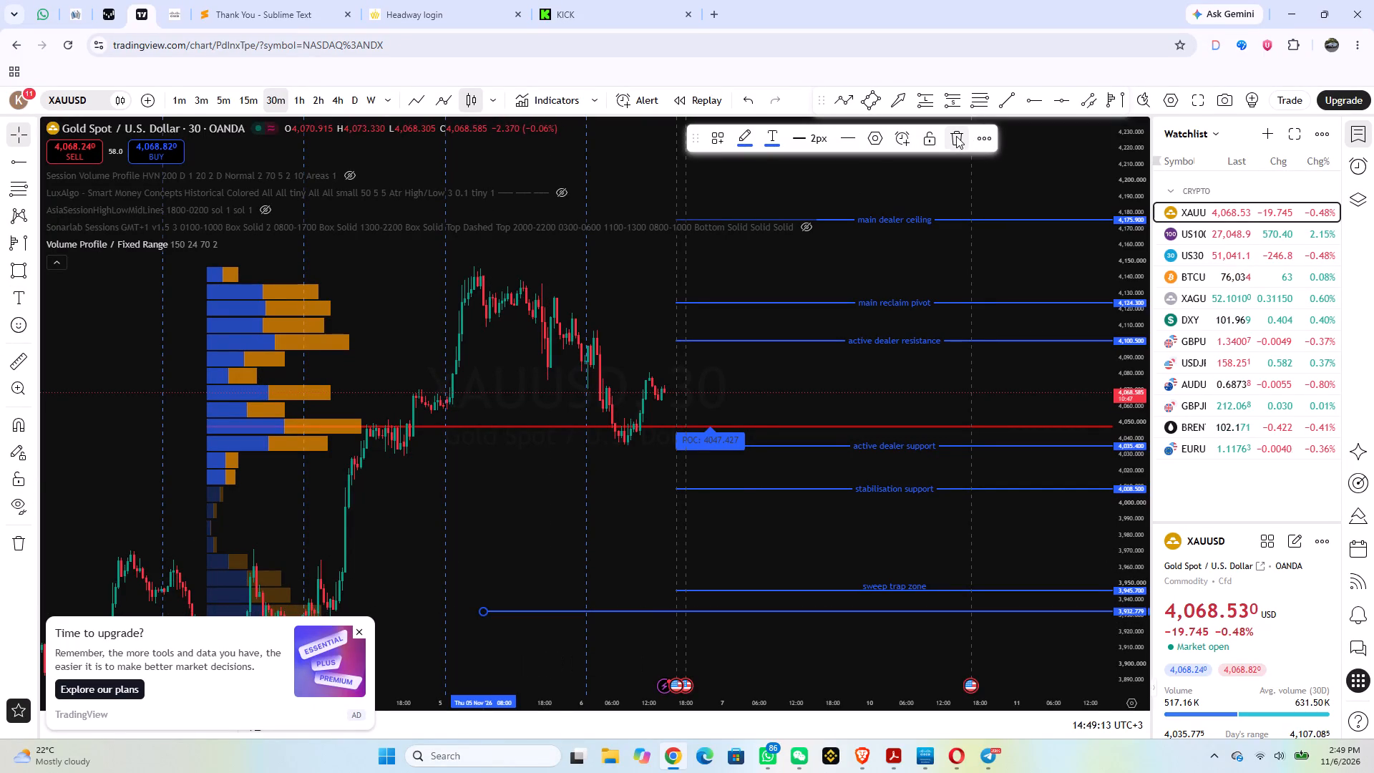
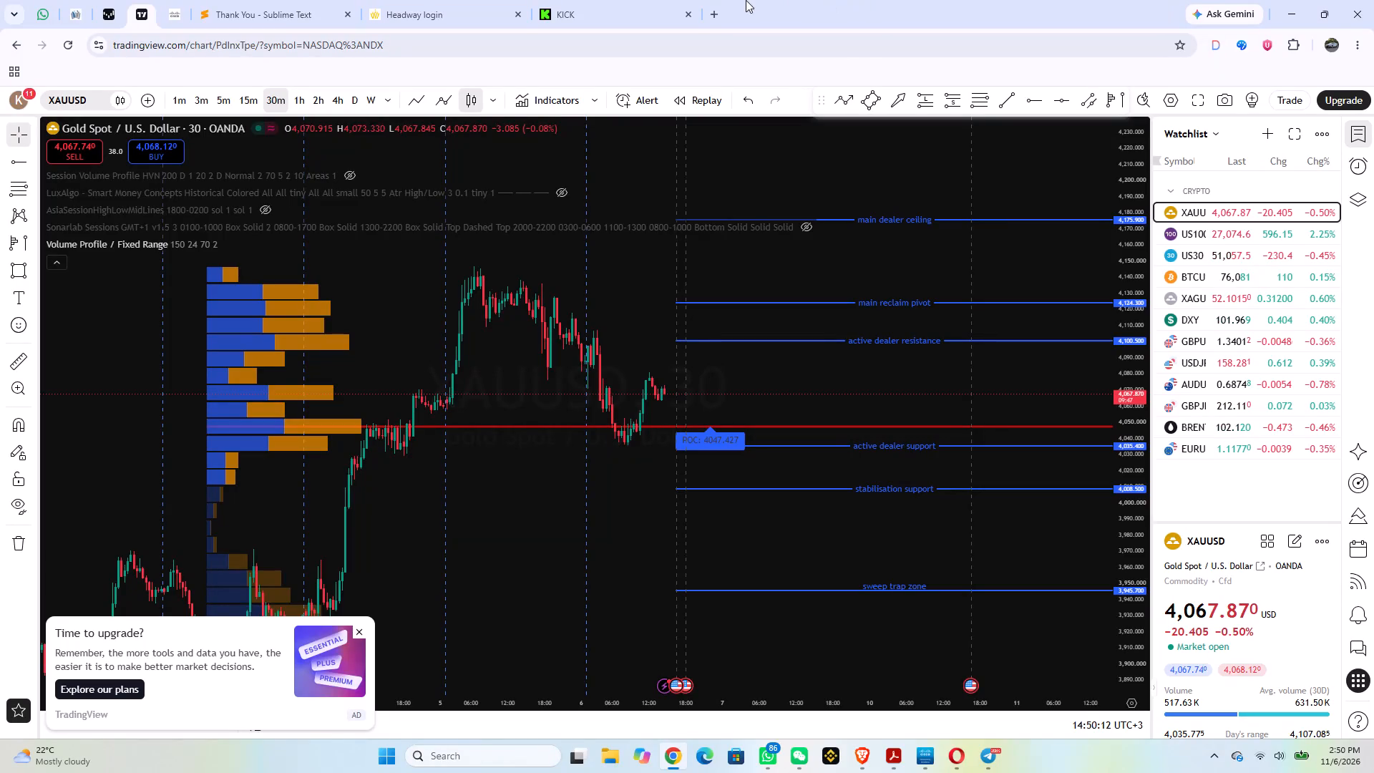
# Open forexfactory.com in a new tab and examine today's economic calendar events for Nov 6.
pyautogui.click(713, 10)
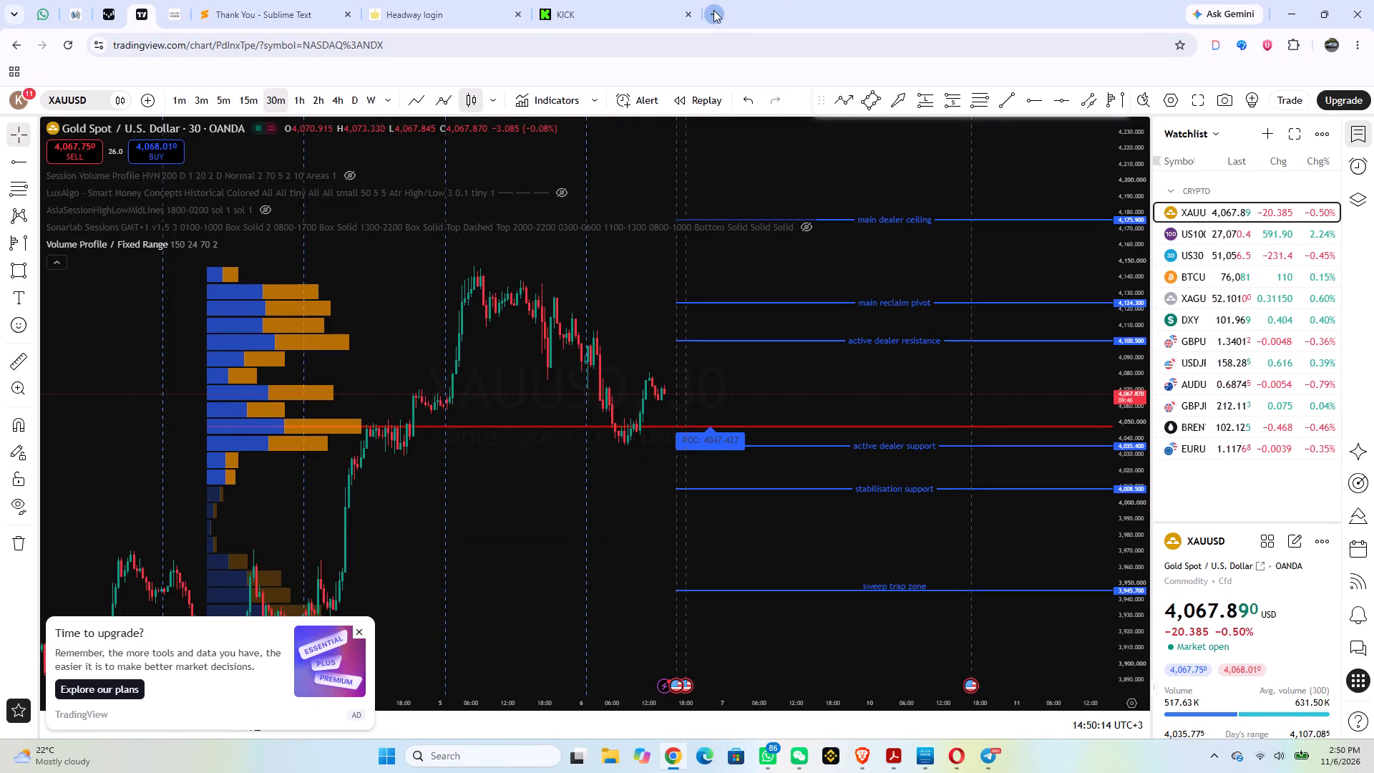
pyautogui.write('fore')
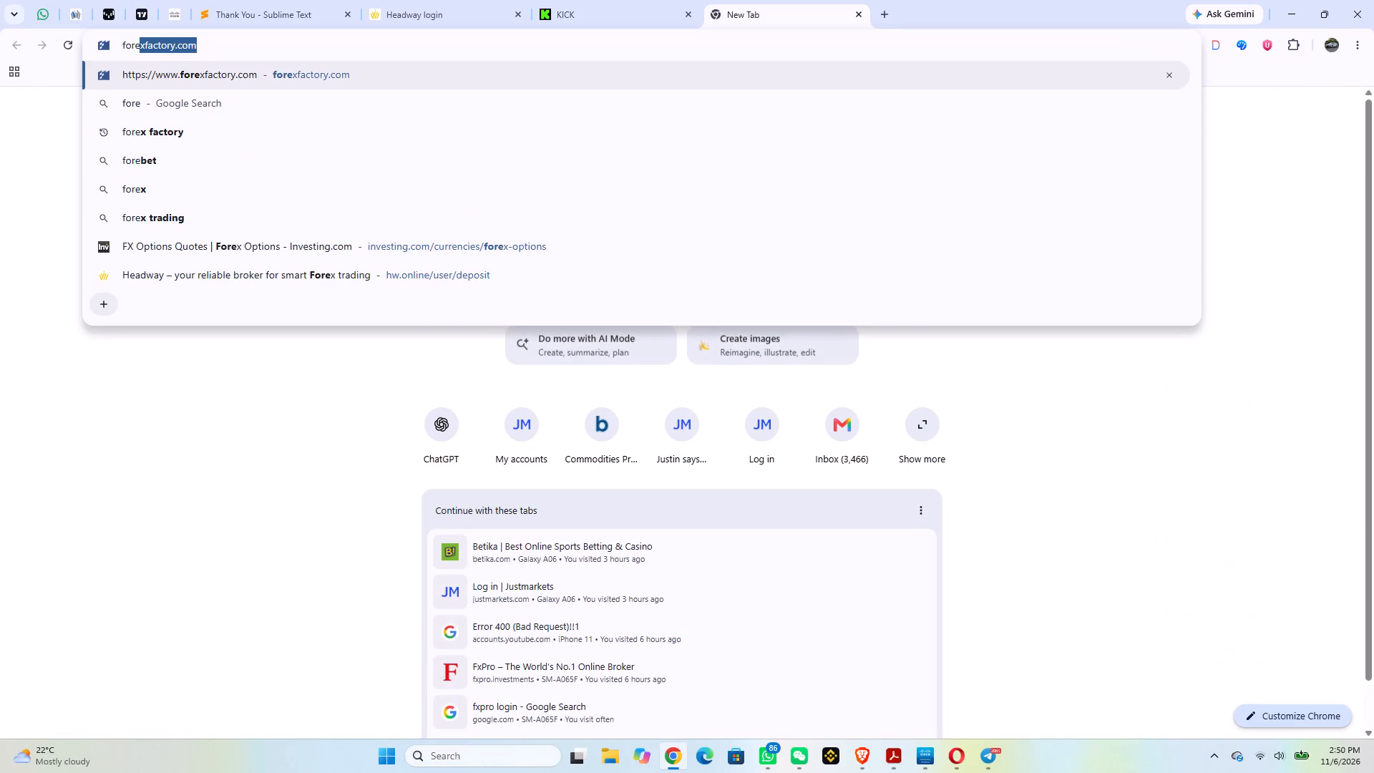
pyautogui.press('Return')
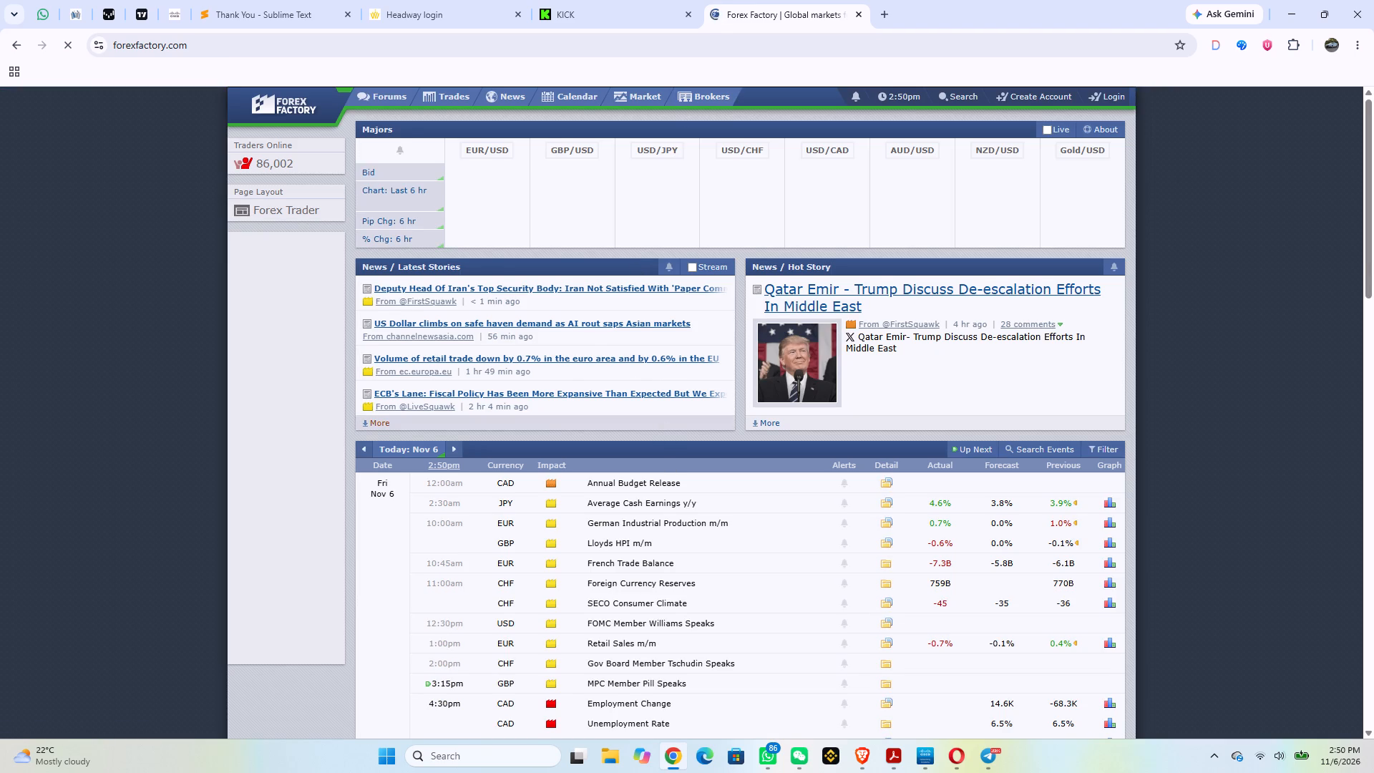
pyautogui.scroll(-2, 678, 519)
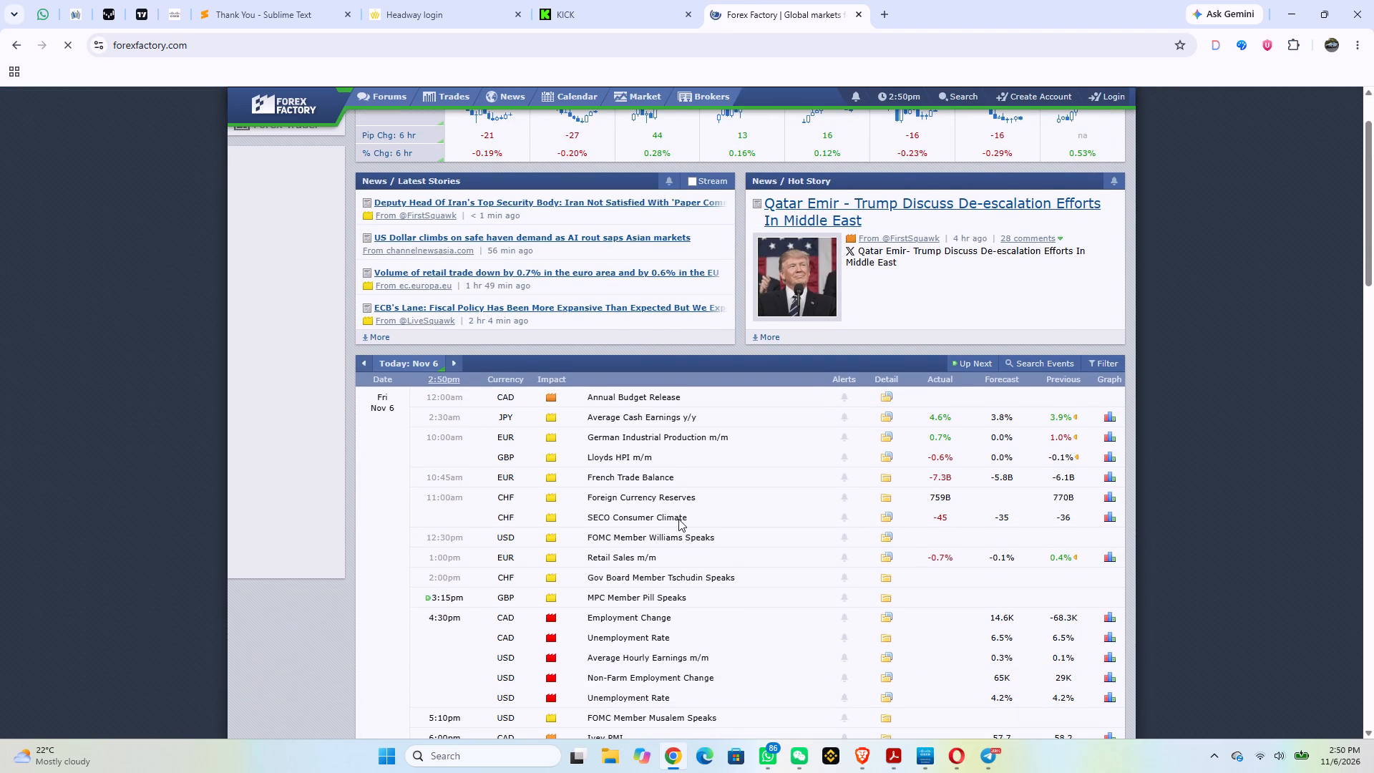
pyautogui.scroll(-1, 678, 519)
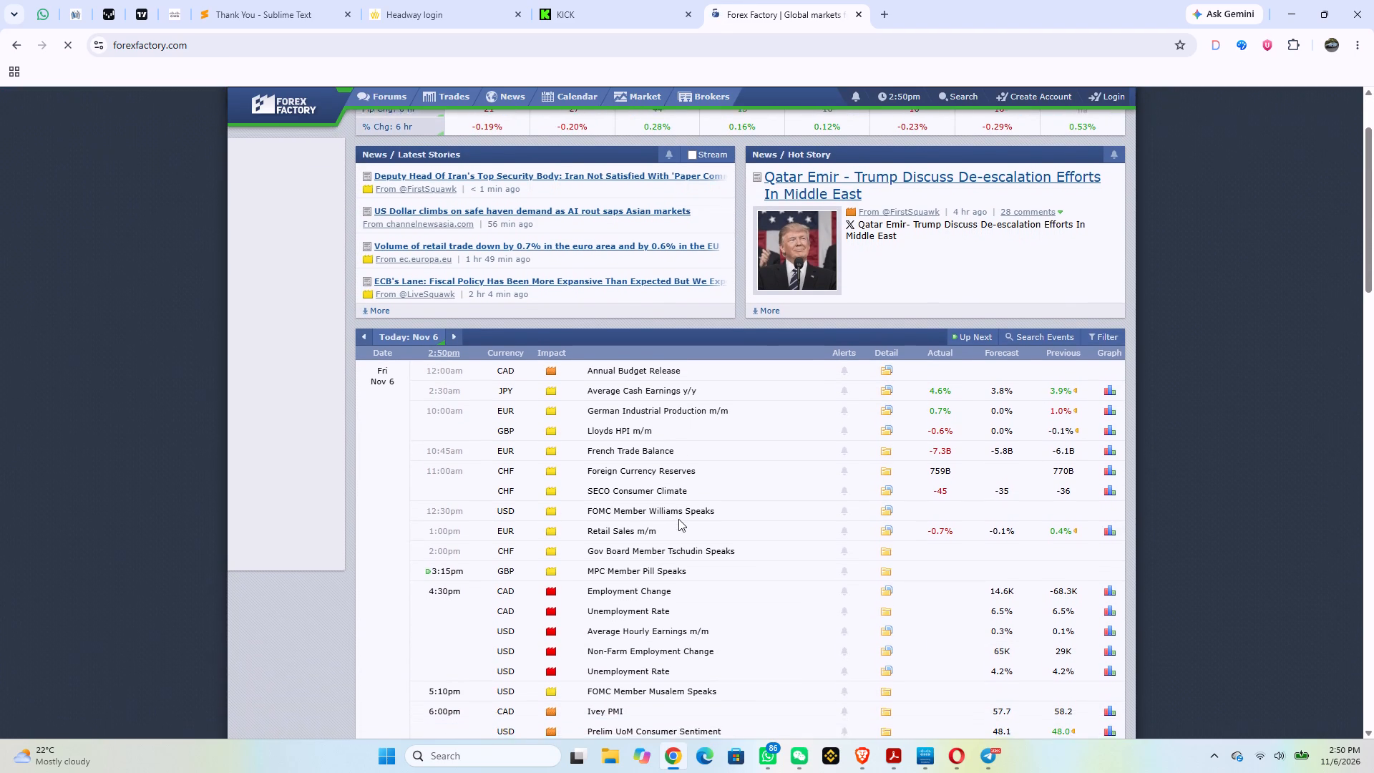
pyautogui.scroll(-2, 678, 519)
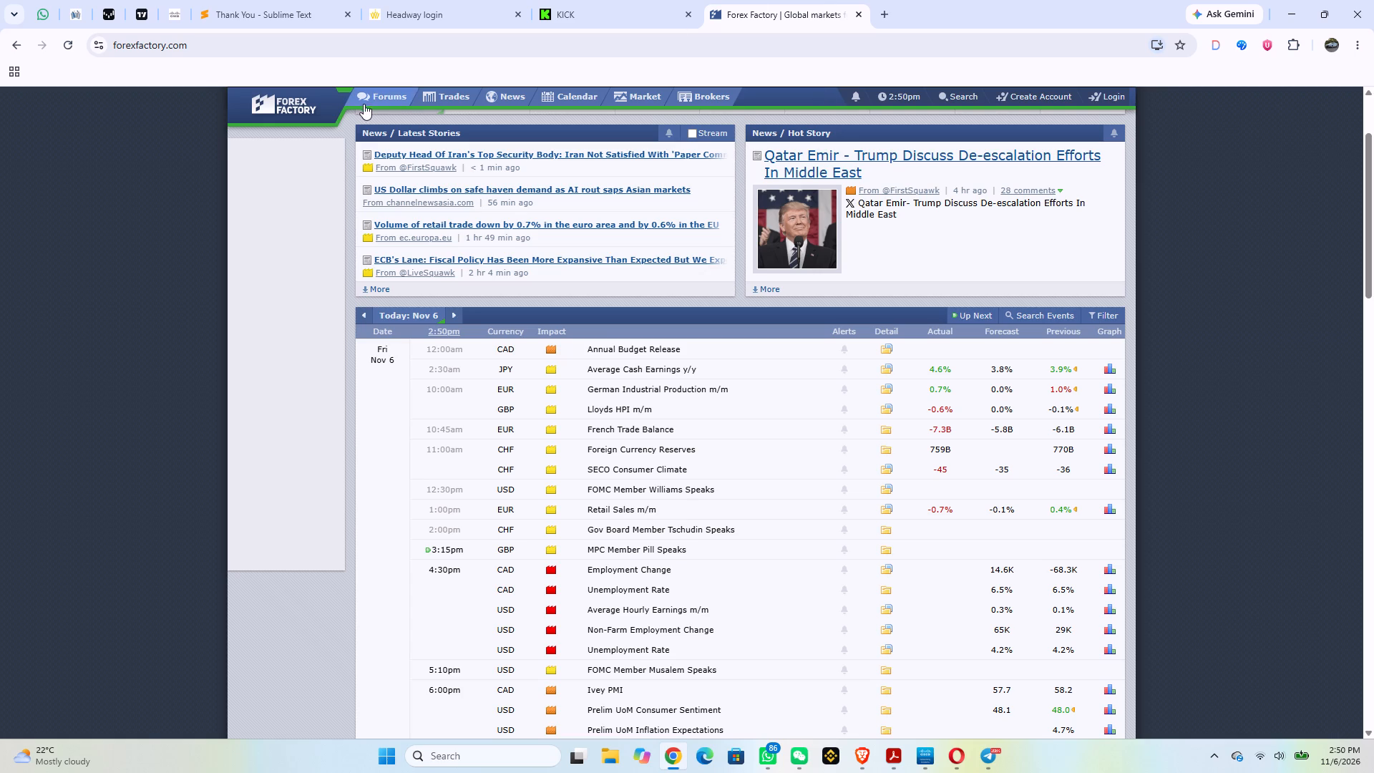
# Return to the TradingView XAUUSD 30-minute chart.
pyautogui.click(135, 0)
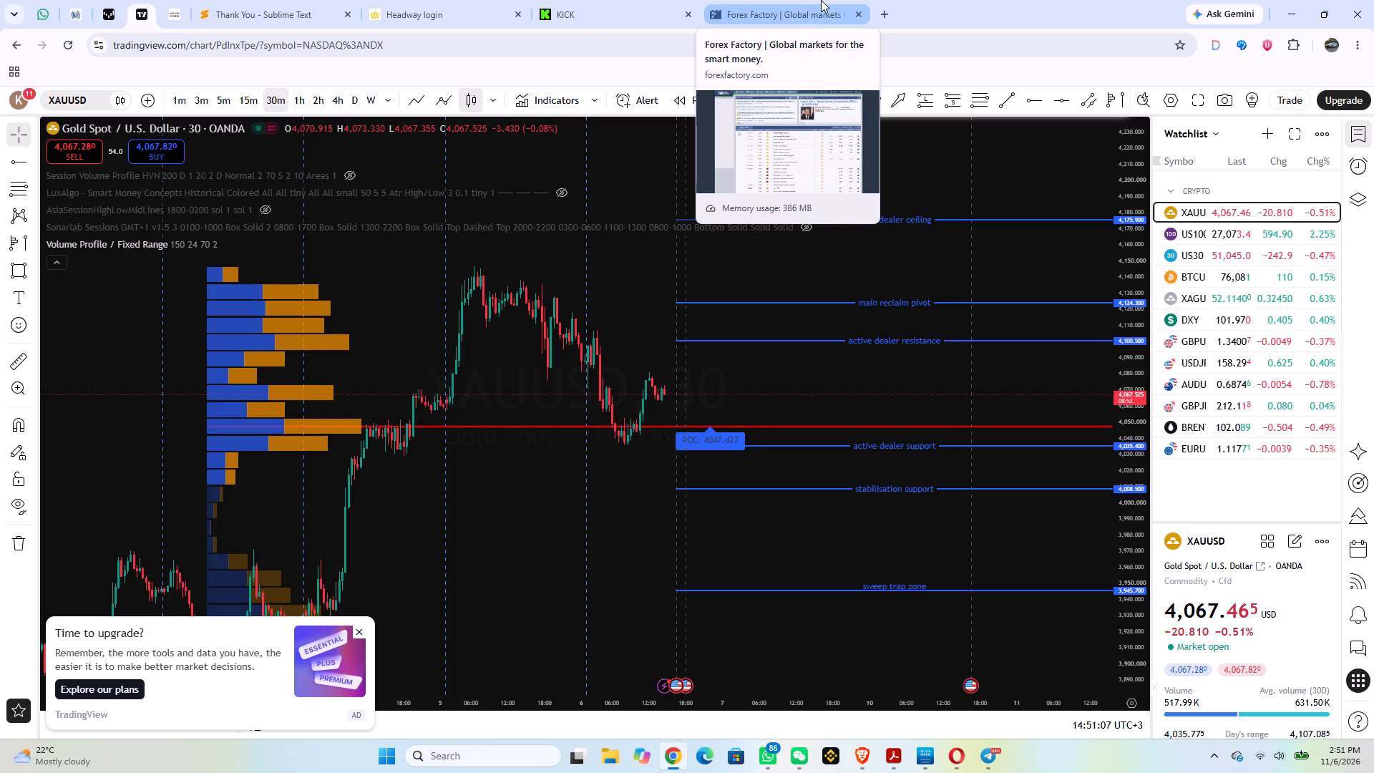
# Minimize Chrome, switch to Brave and resume playing the YouTube video "Ruger - WeWe (Official Lyric Video)".
pyautogui.click(1287, 0)
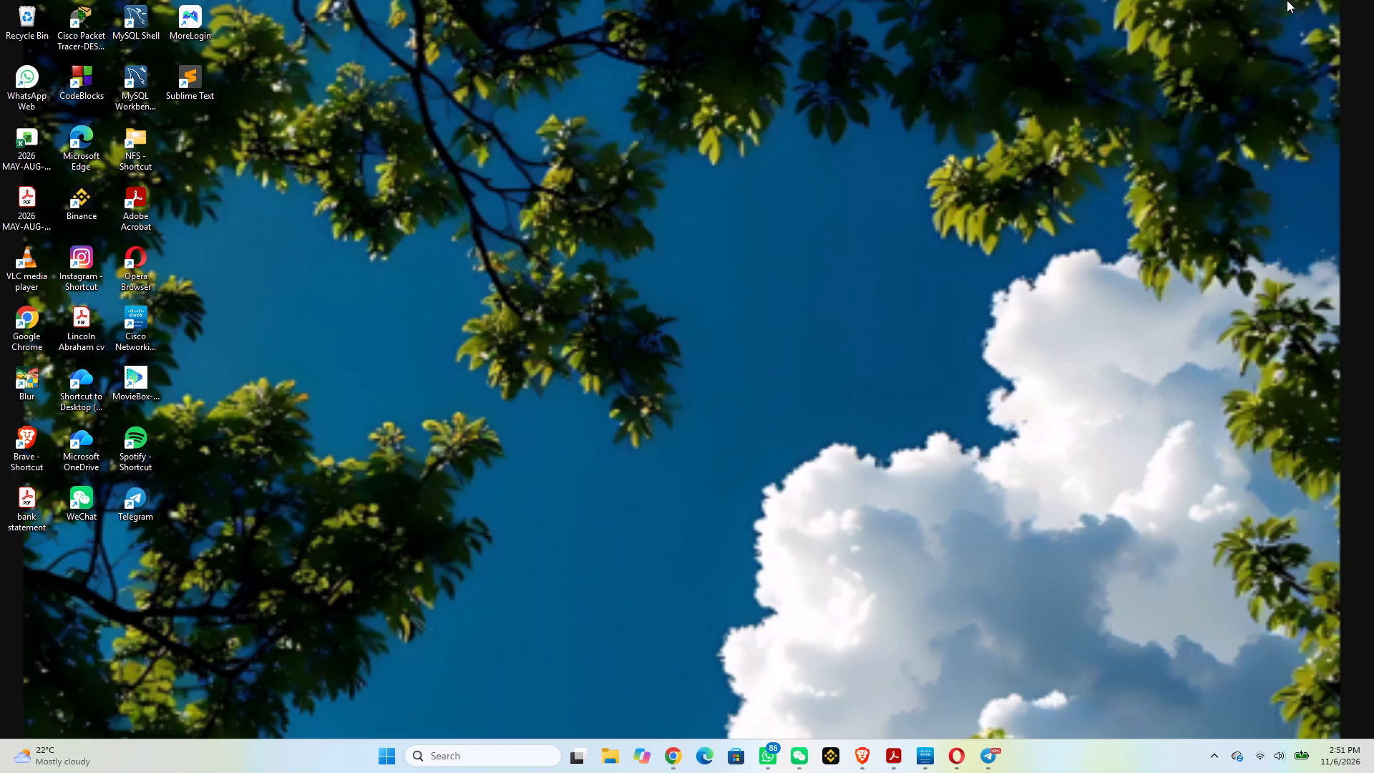
pyautogui.click(851, 751)
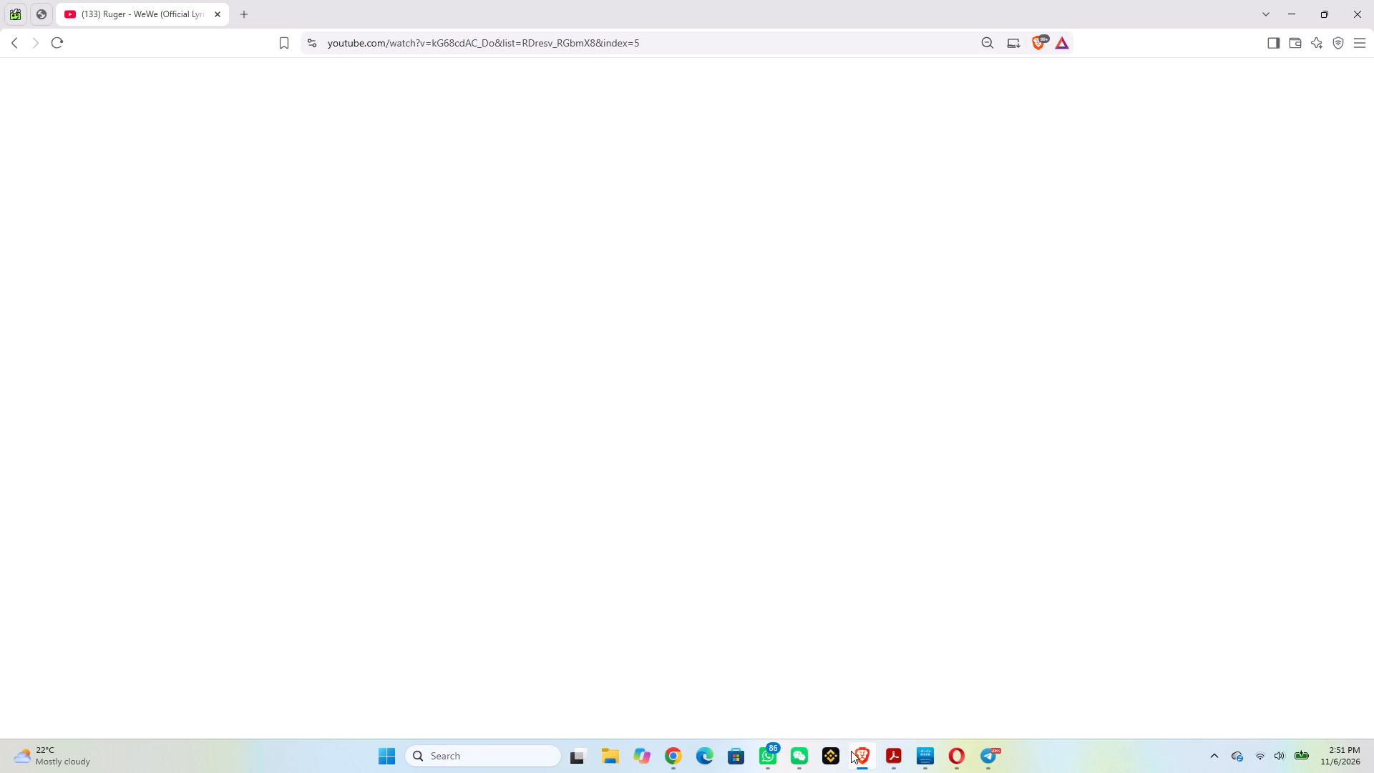
pyautogui.press('space')
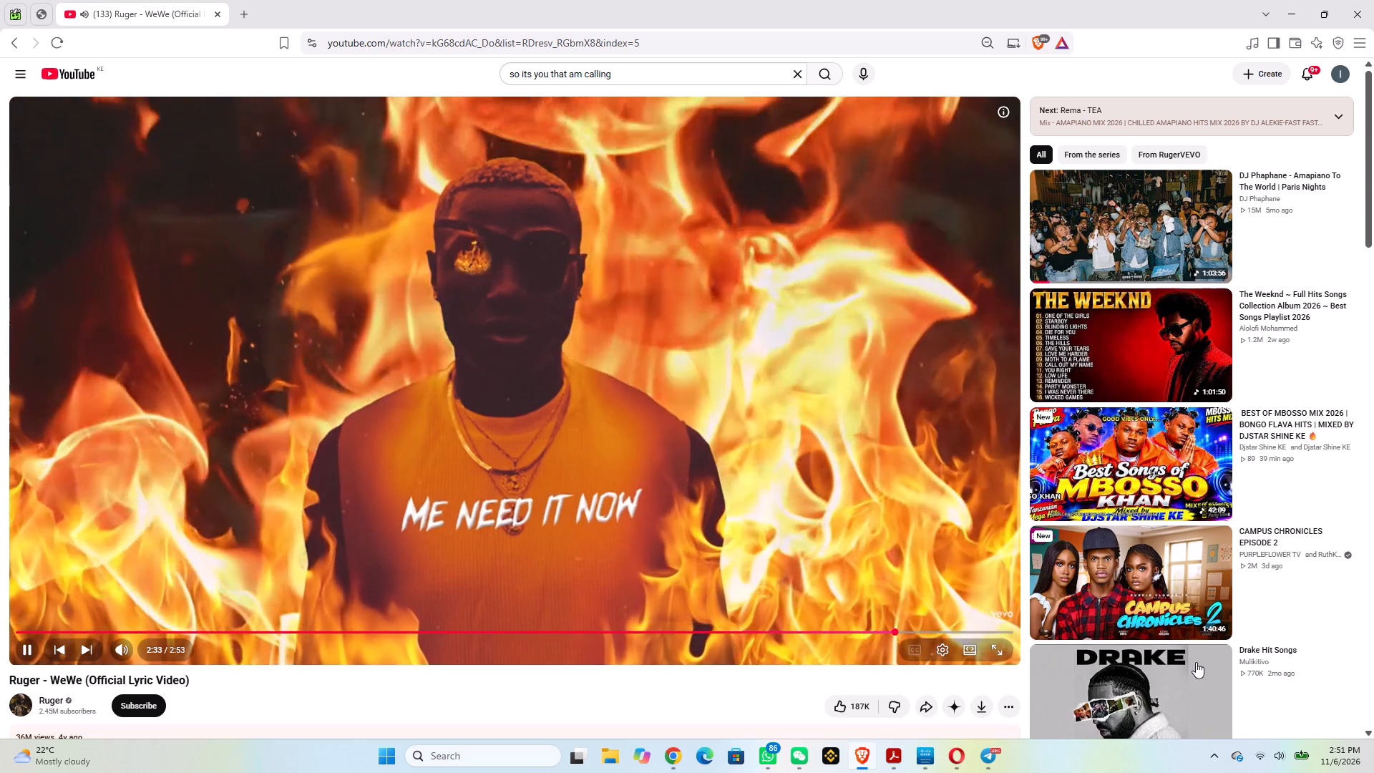
# Lower the system volume to 25 and return to the YouTube video.
pyautogui.click(1280, 754)
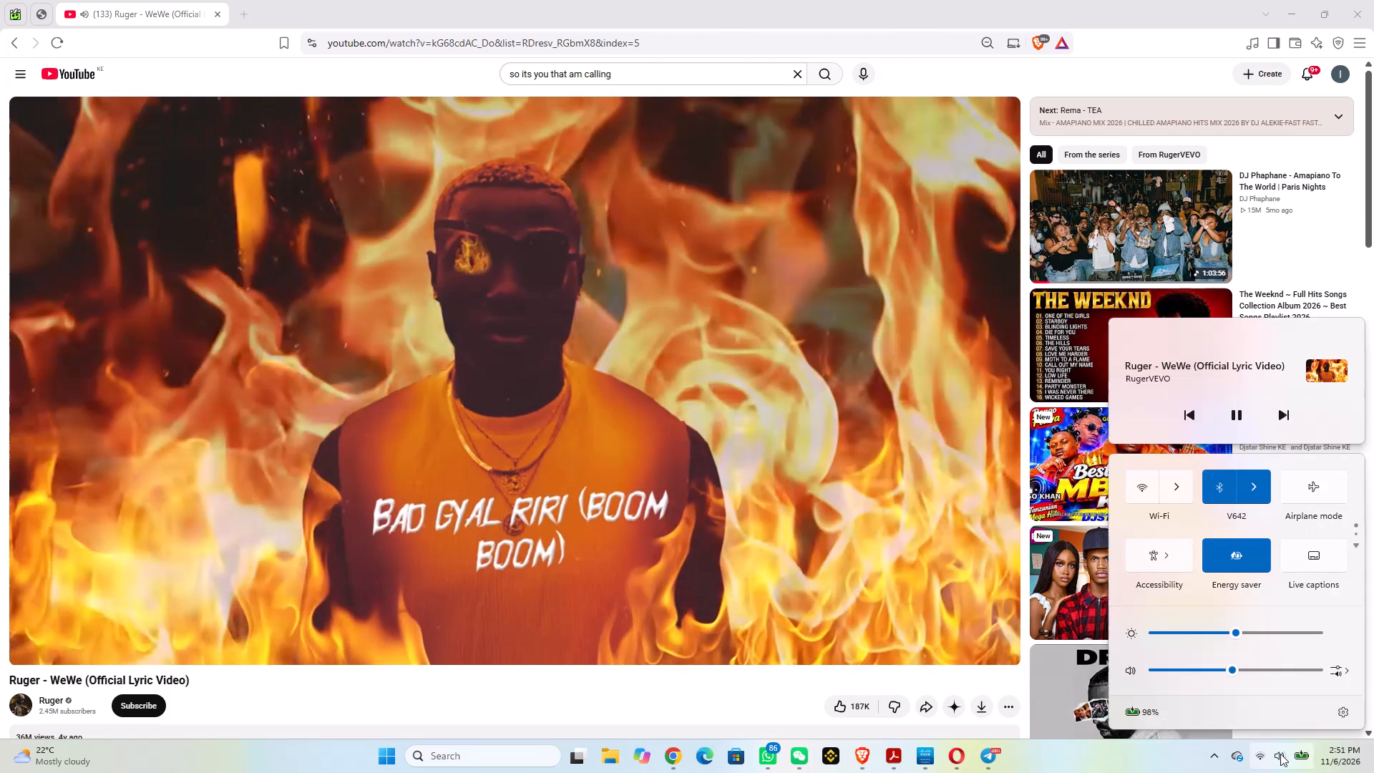
pyautogui.click(1196, 669)
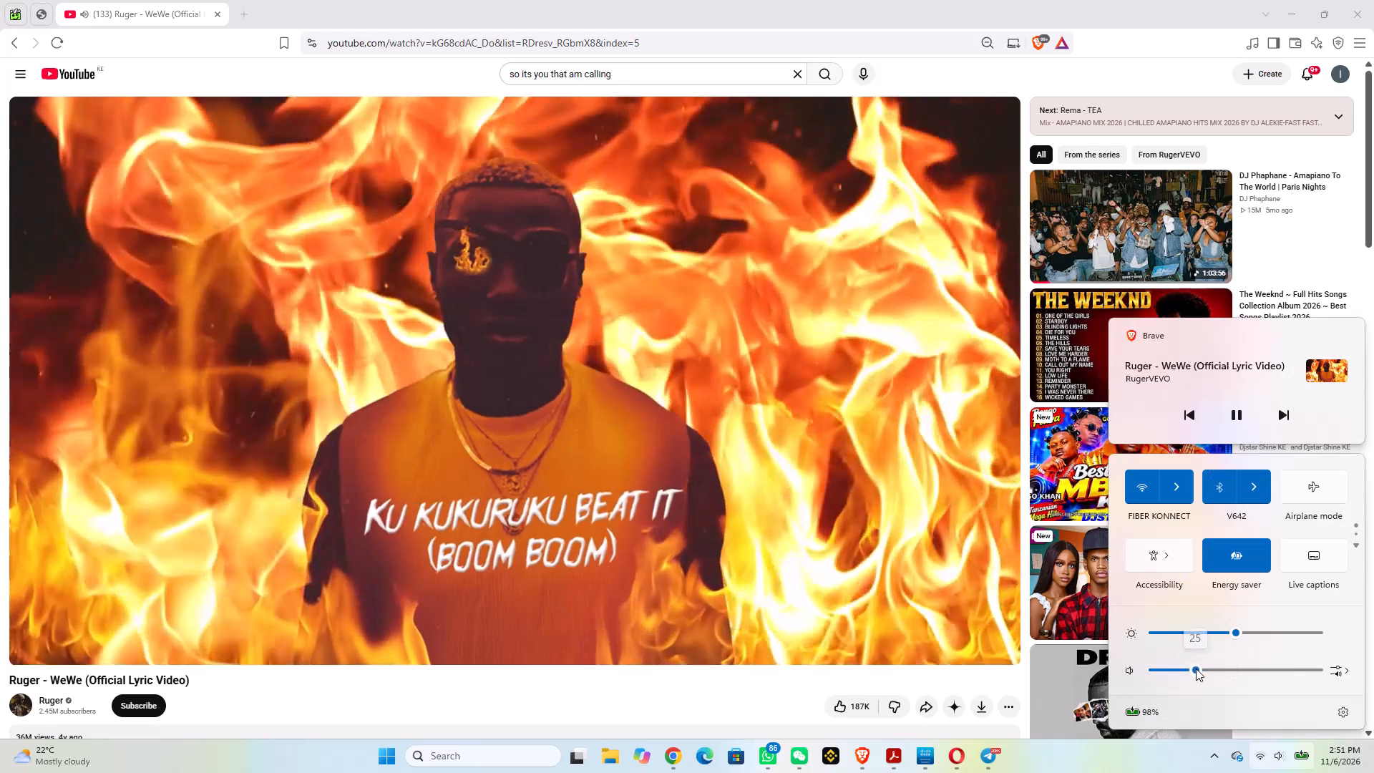
pyautogui.click(1070, 0)
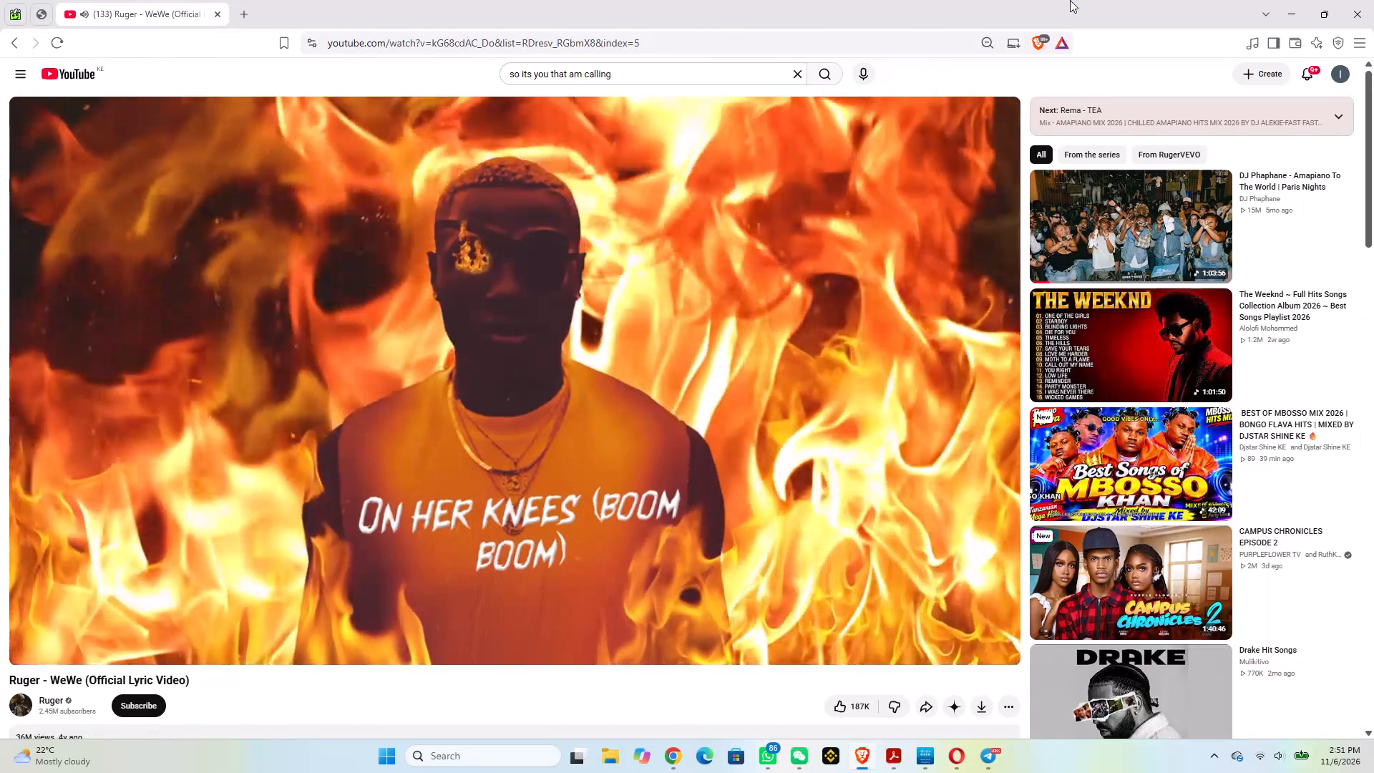